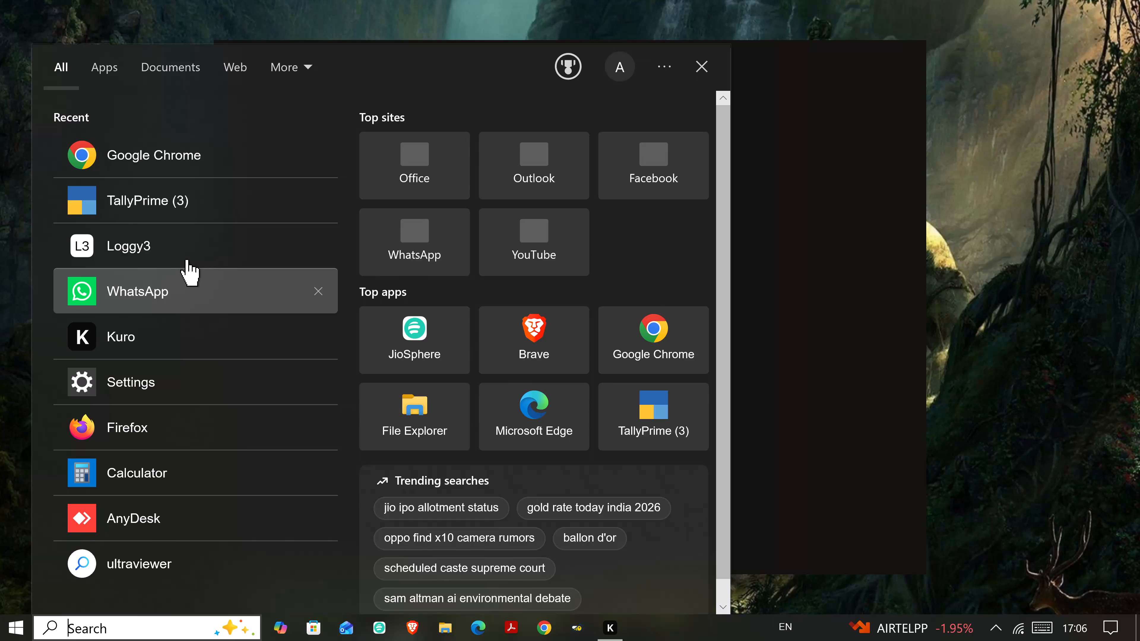
Launch Loggy3, retry loading its account page and start a new recording session.
{"action": "left_click", "coordinate": [189, 247]}
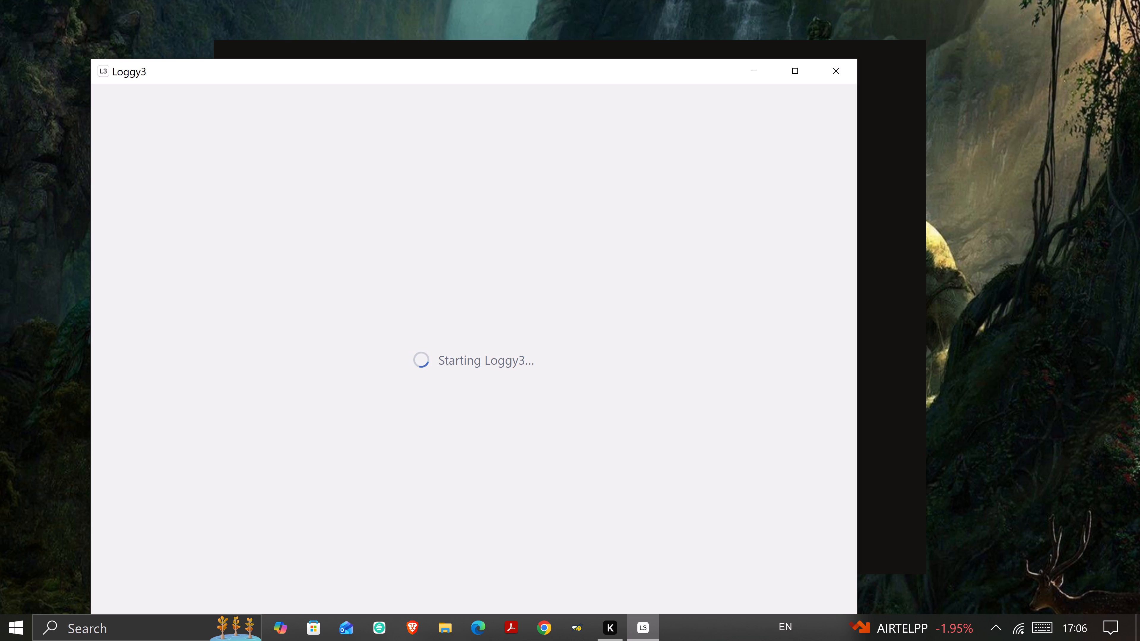
{"action": "left_click", "coordinate": [780, 68]}
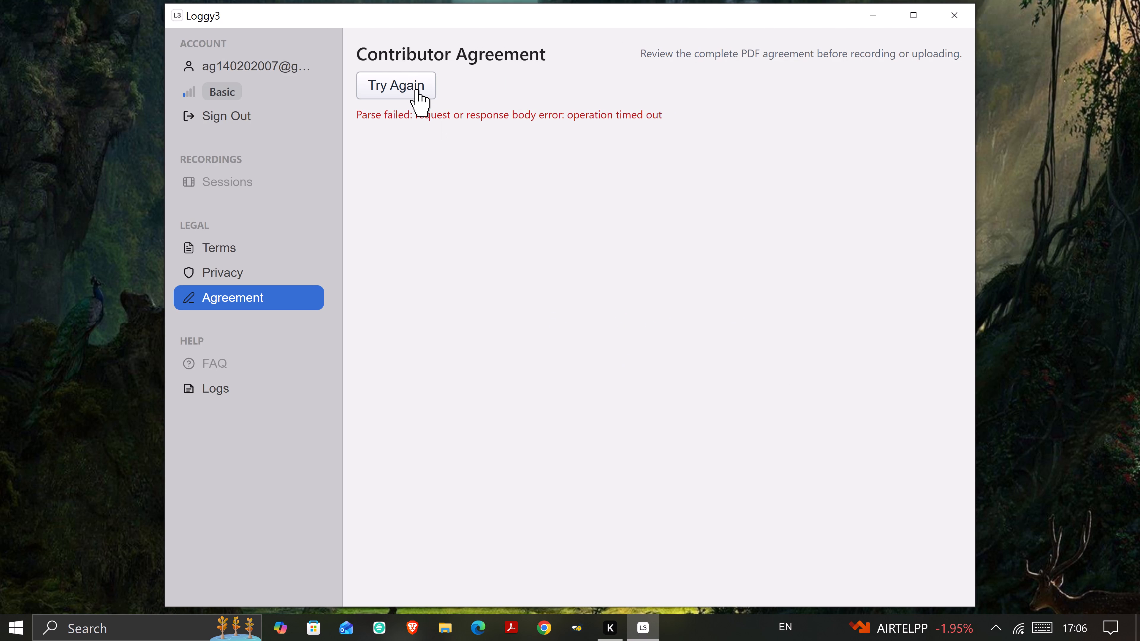
{"action": "left_click", "coordinate": [405, 69]}
{"action": "left_click", "coordinate": [403, 83]}
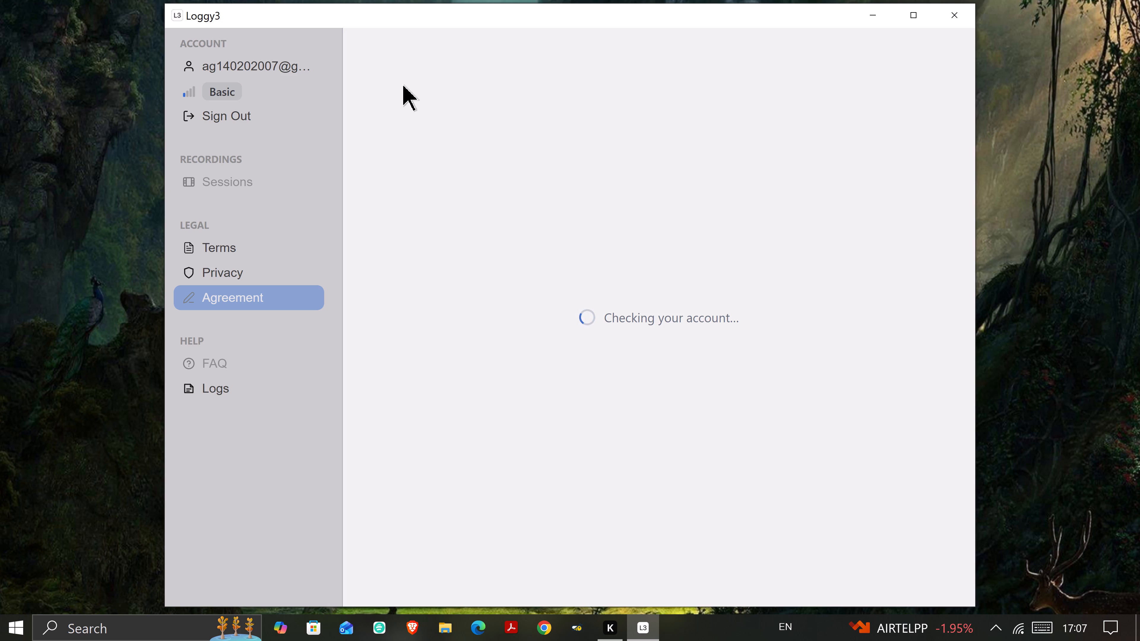
{"action": "left_click", "coordinate": [256, 95]}
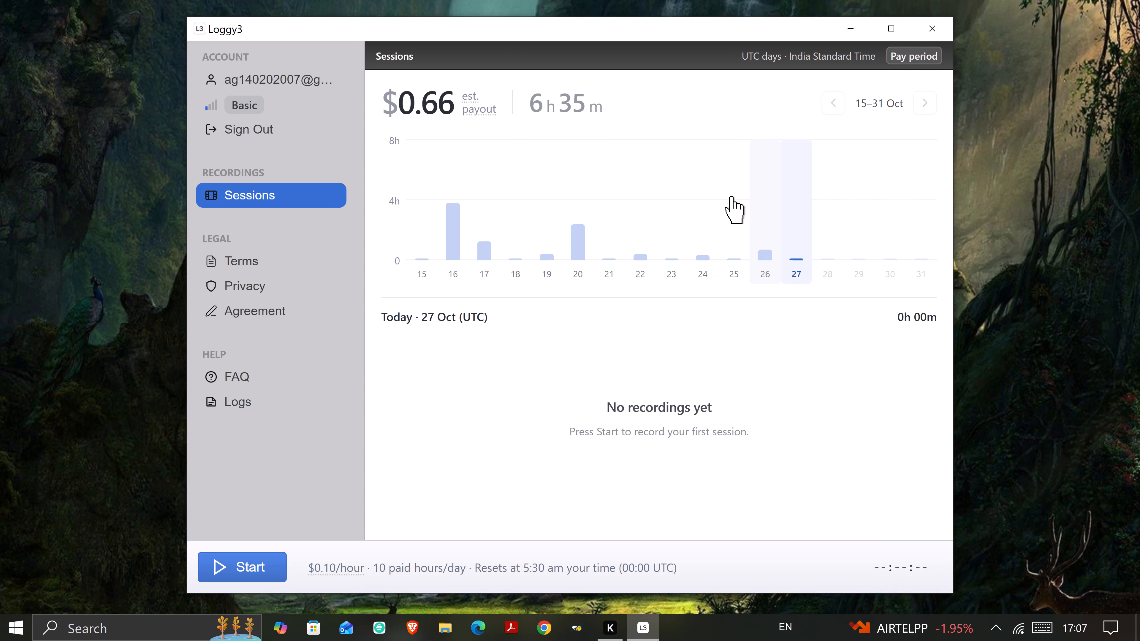
{"action": "left_click_drag", "start_coordinate": [204, 549], "coordinate": [228, 564]}
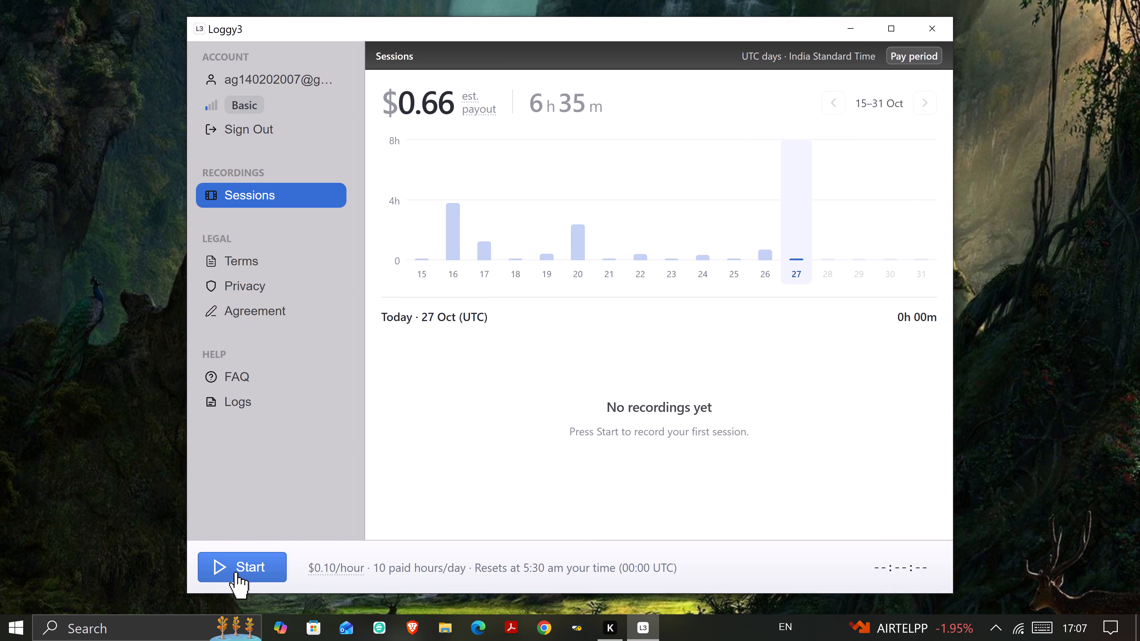
{"action": "left_click", "coordinate": [235, 572]}
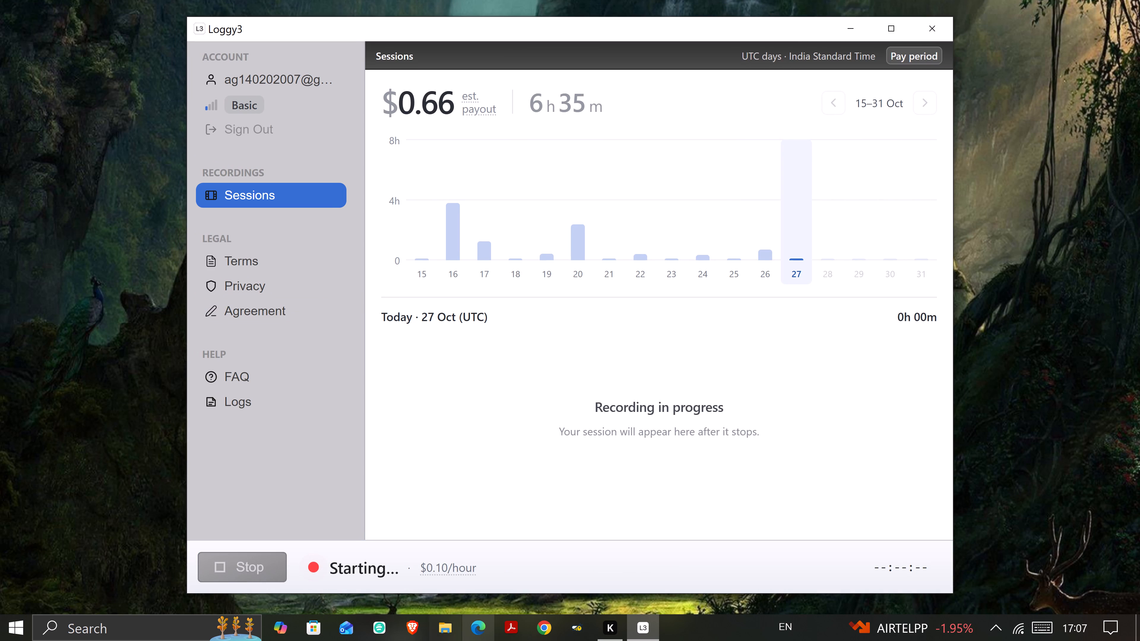
Launch TallyPrime.
{"action": "left_click", "coordinate": [123, 634]}
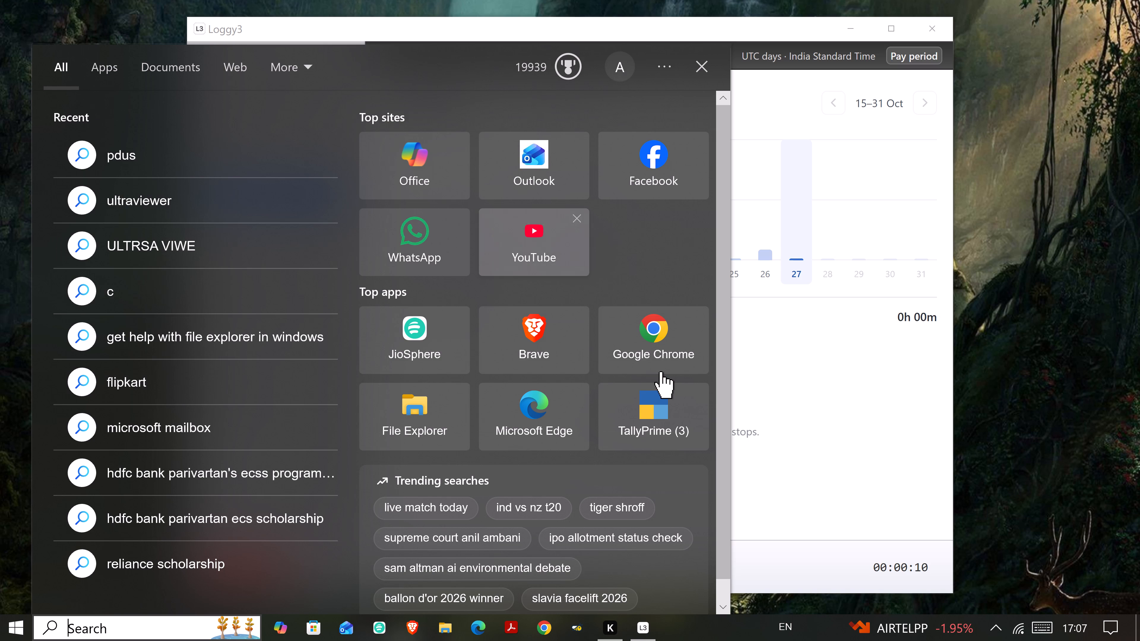
{"action": "left_click", "coordinate": [674, 444]}
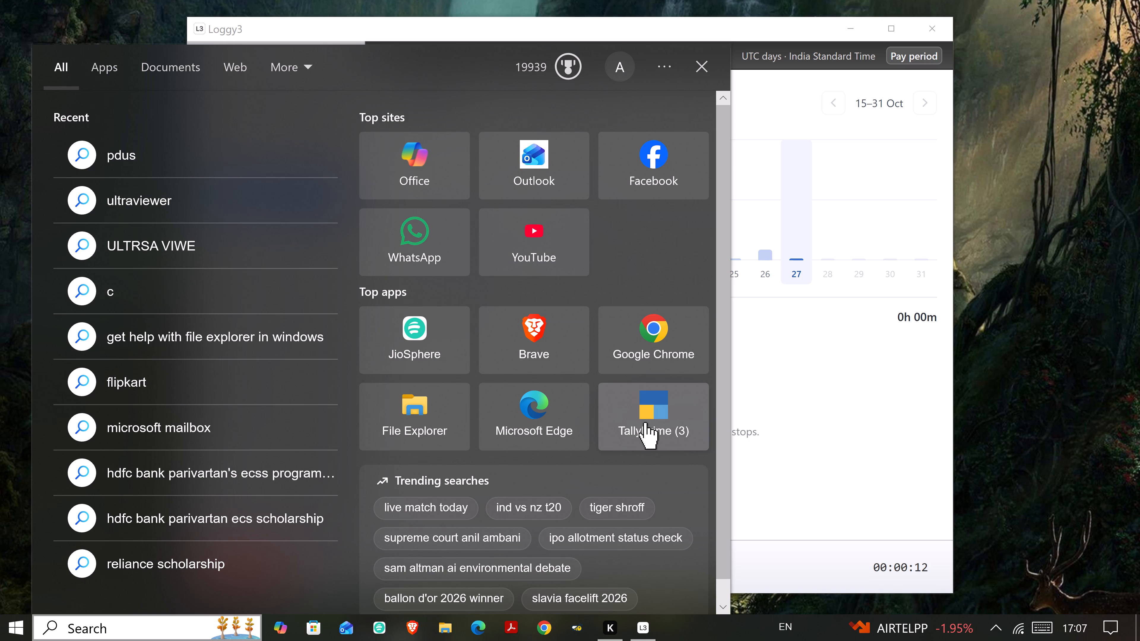
{"action": "left_click", "coordinate": [642, 418]}
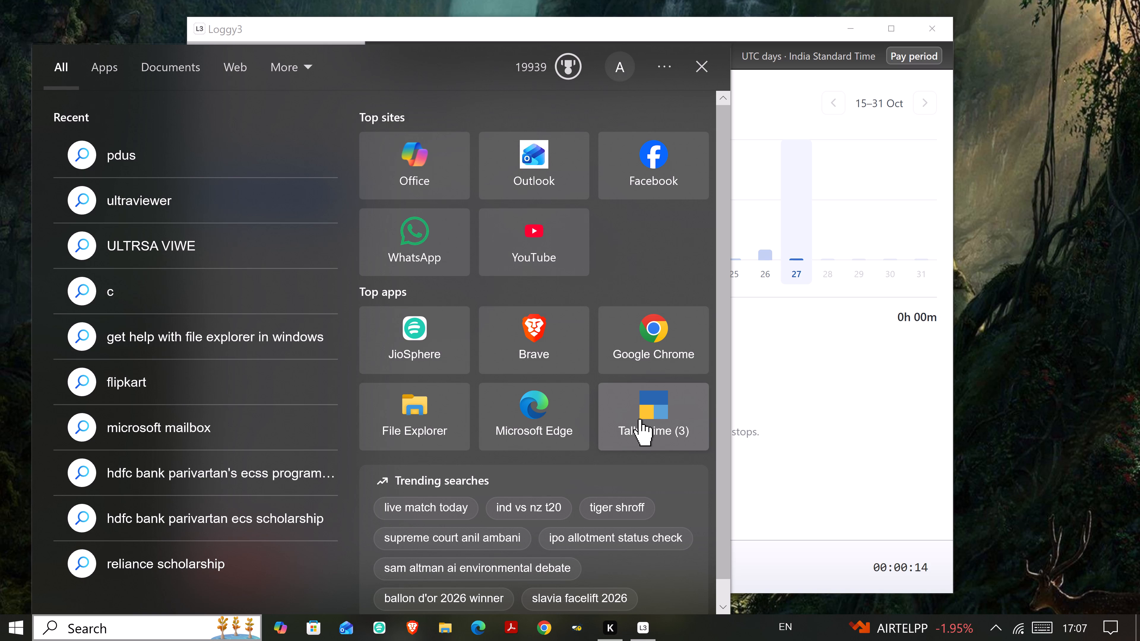
{"action": "left_click", "coordinate": [639, 419]}
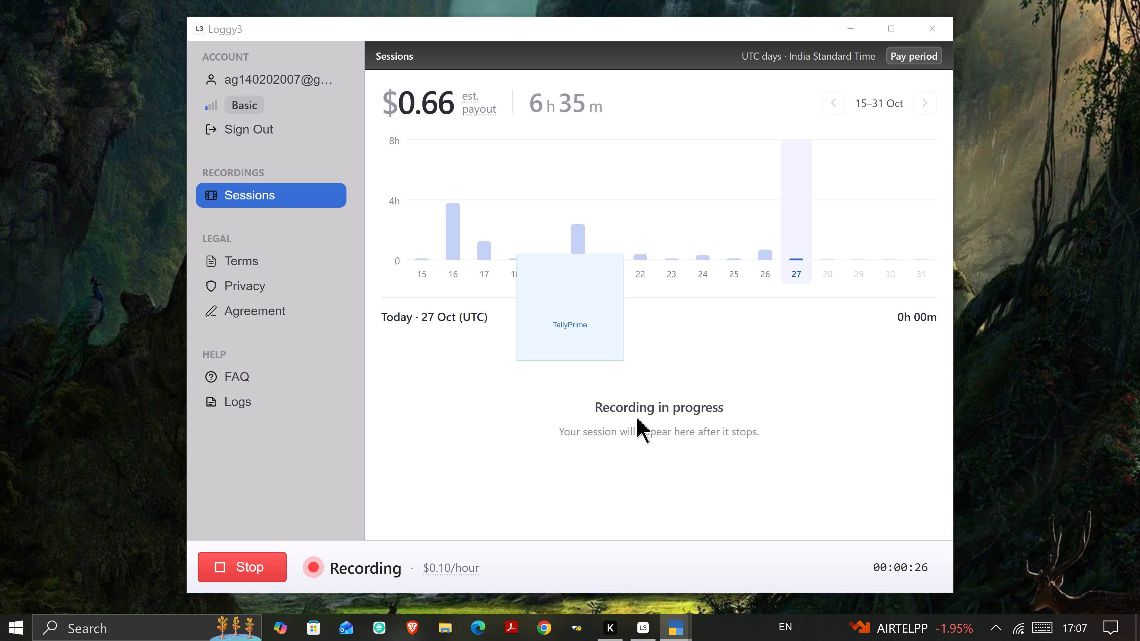
Load the company A.G. Enterprise from the D:\Talleyprime\Data folder, declining to quit.
{"action": "key", "text": "F3"}
{"action": "key", "text": "F4"}
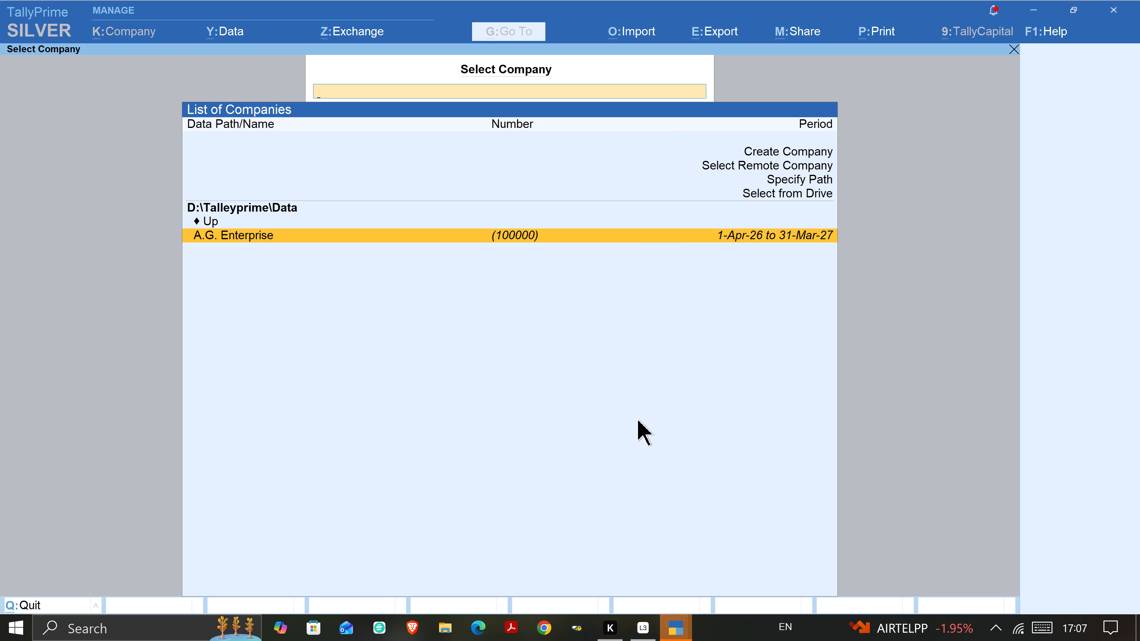
{"action": "key", "text": "Escape"}
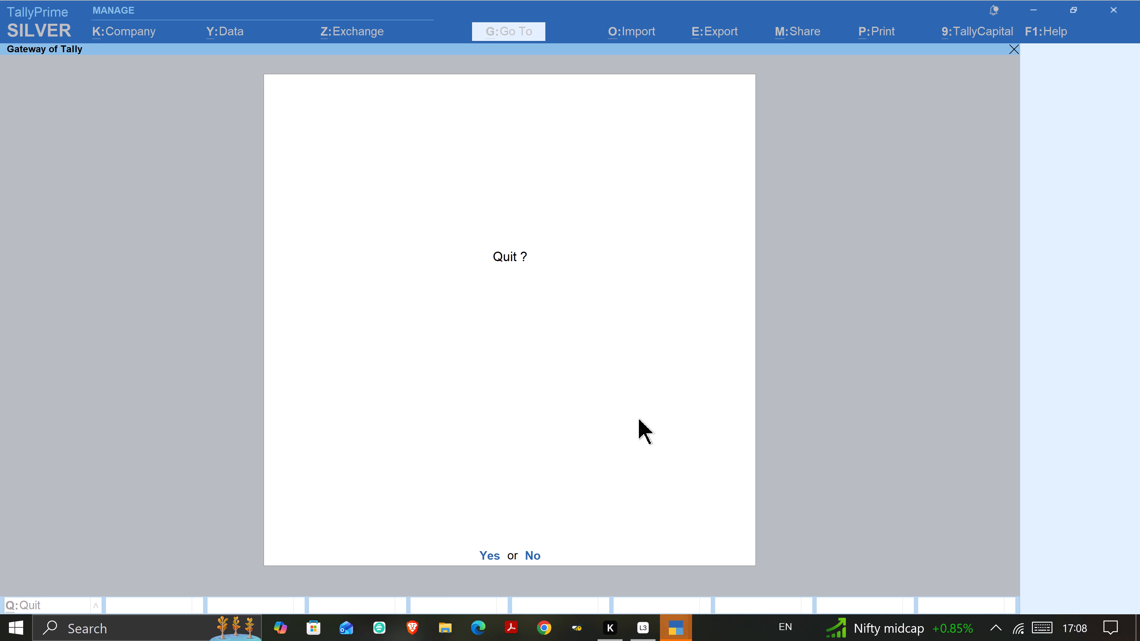
{"action": "key", "text": "n"}
{"action": "key", "text": "Return"}
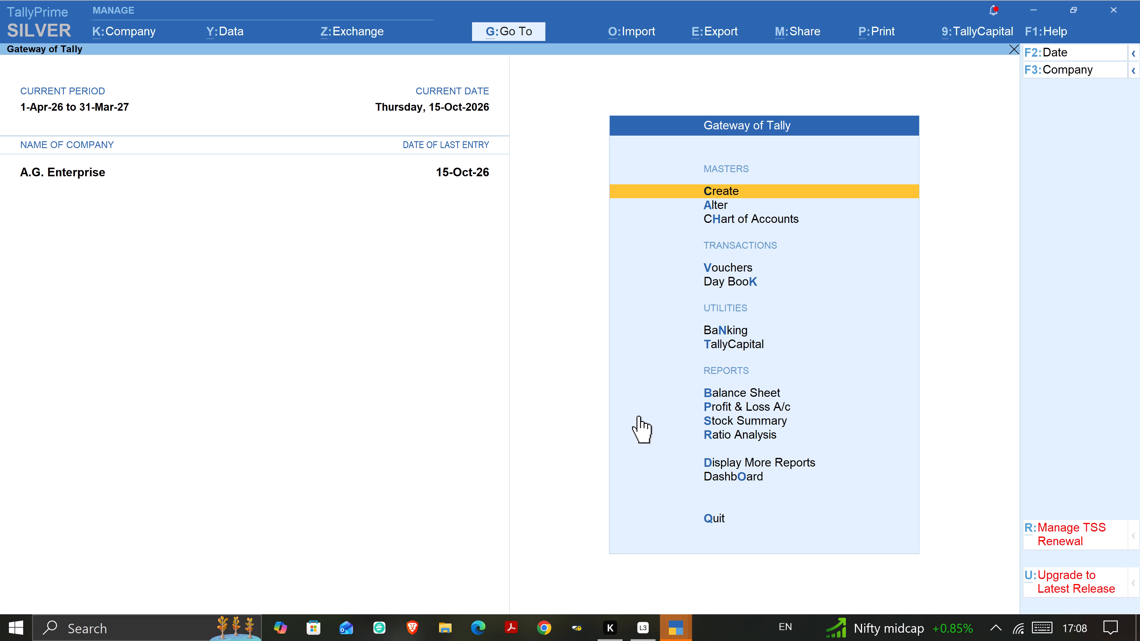
Open the Profit & Loss A/c report of A.G. Enterprise.
{"action": "key", "text": "Down"}
{"action": "key", "text": "Down"}
{"action": "key", "text": "Down"}
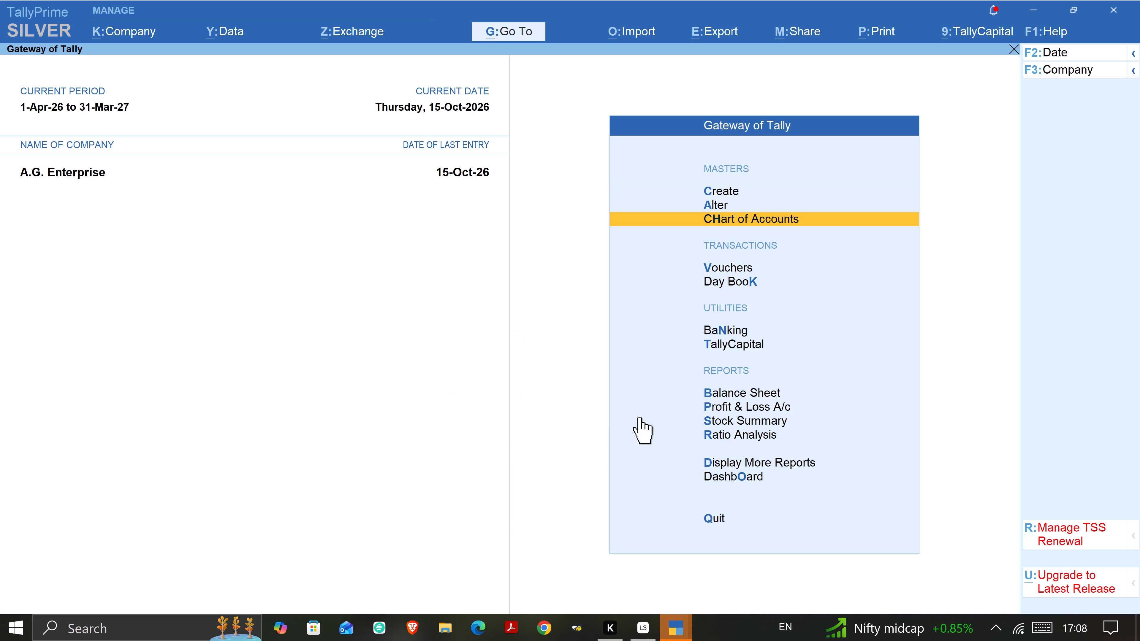
{"action": "key", "text": "Down"}
{"action": "key", "text": "Down"}
{"action": "key", "text": "Down"}
{"action": "key", "text": "Down"}
{"action": "key", "text": "Down"}
{"action": "key", "text": "Down"}
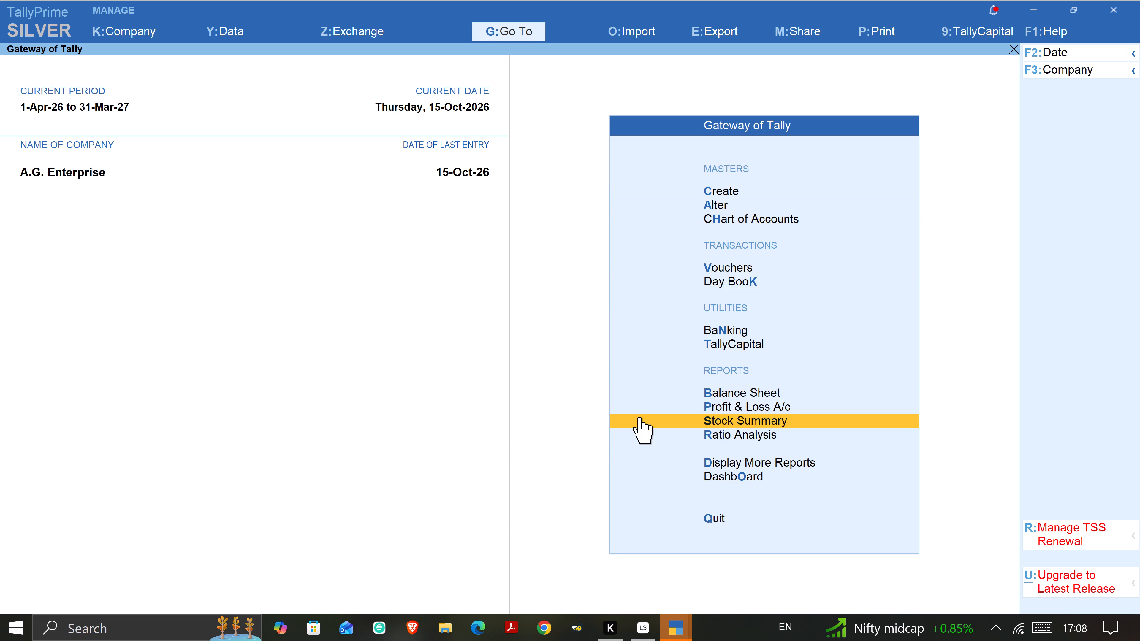
{"action": "key", "text": "Up"}
{"action": "key", "text": "Return"}
{"action": "key", "text": "Right"}
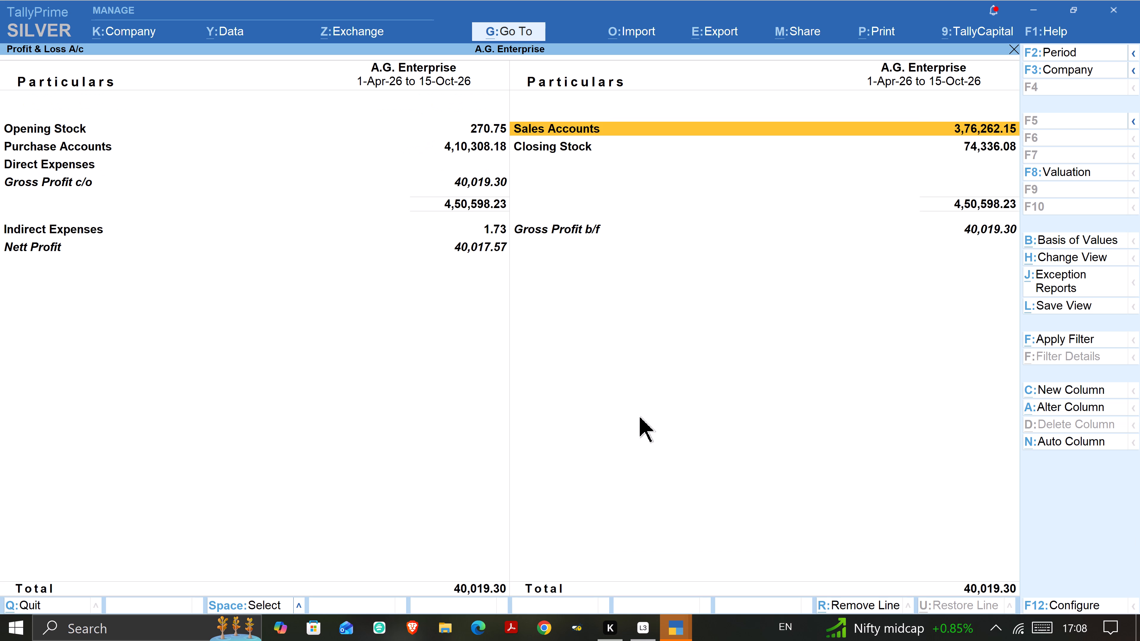
Drill down from Purchase Accounts in the Profit & Loss A/c to the PURCHASE GST ledger's October vouchers.
{"action": "key", "text": "Left"}
{"action": "key", "text": "Down"}
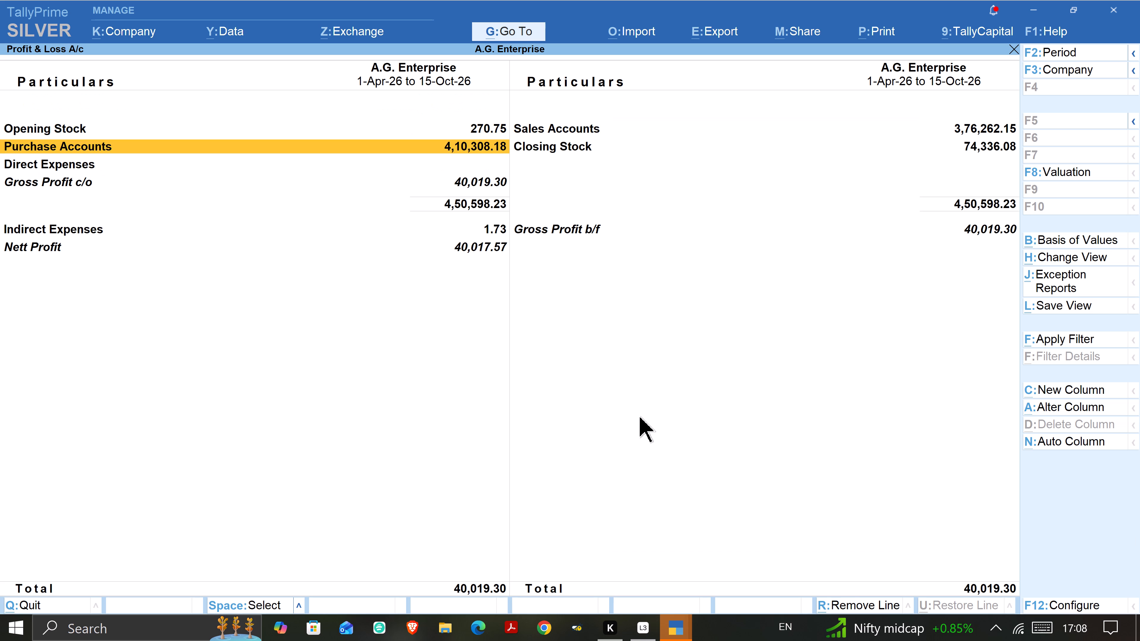
{"action": "key", "text": "Return"}
{"action": "key", "text": "Return"}
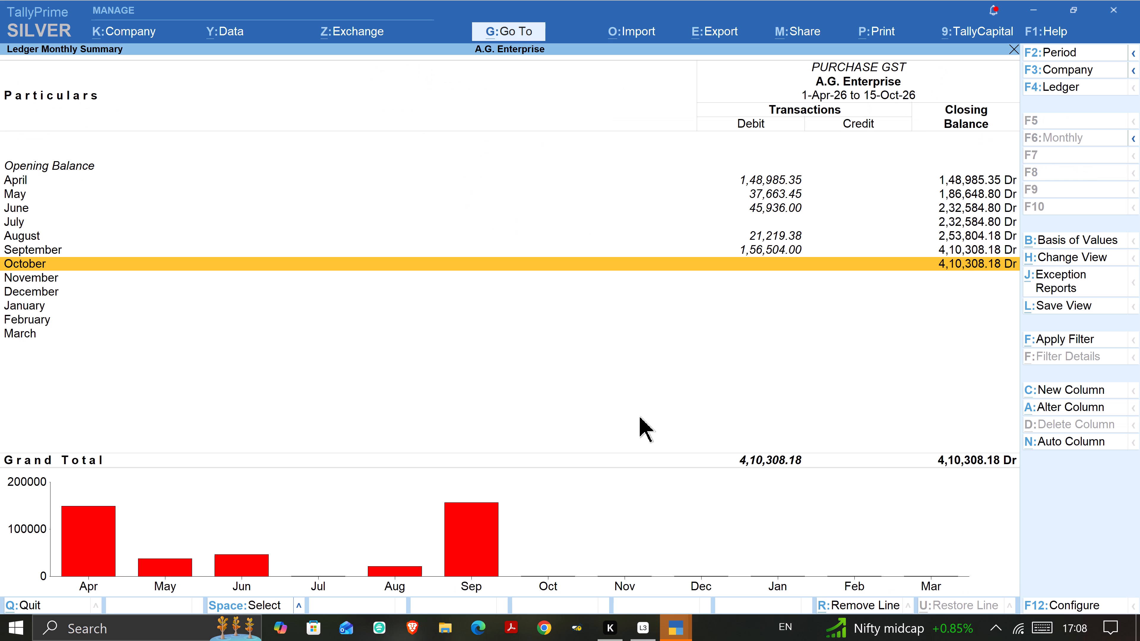
{"action": "key", "text": "Return"}
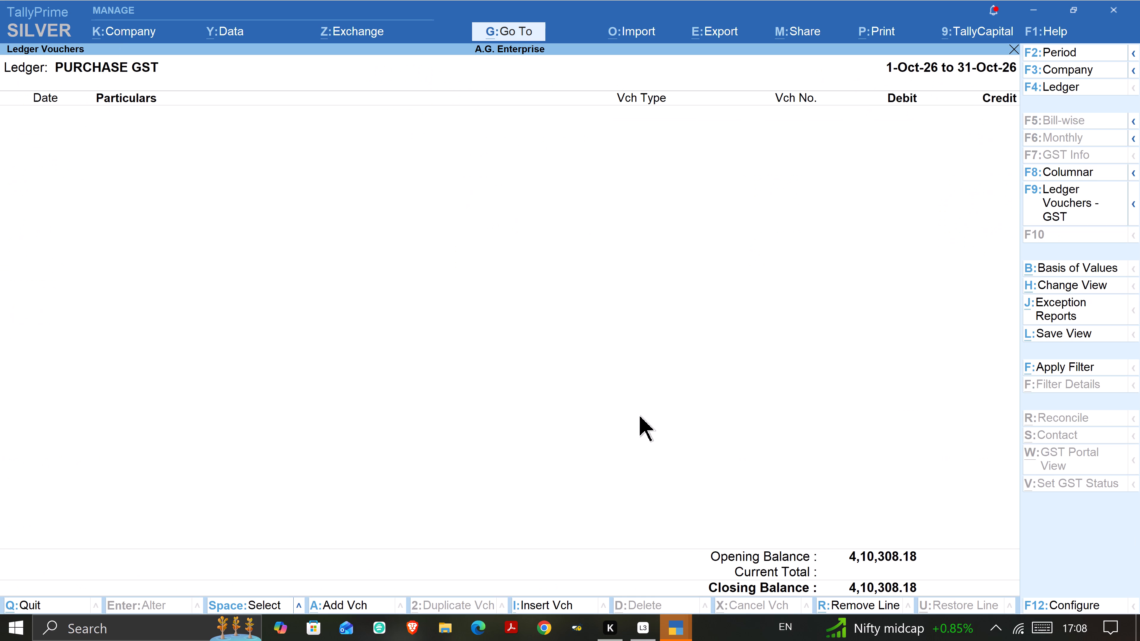
Examine the PURCHASE GST ledger's September vouchers, recheck October, and return to the Gateway of Tally.
{"action": "key", "text": "Escape"}
{"action": "key", "text": "Up"}
{"action": "key", "text": "Return"}
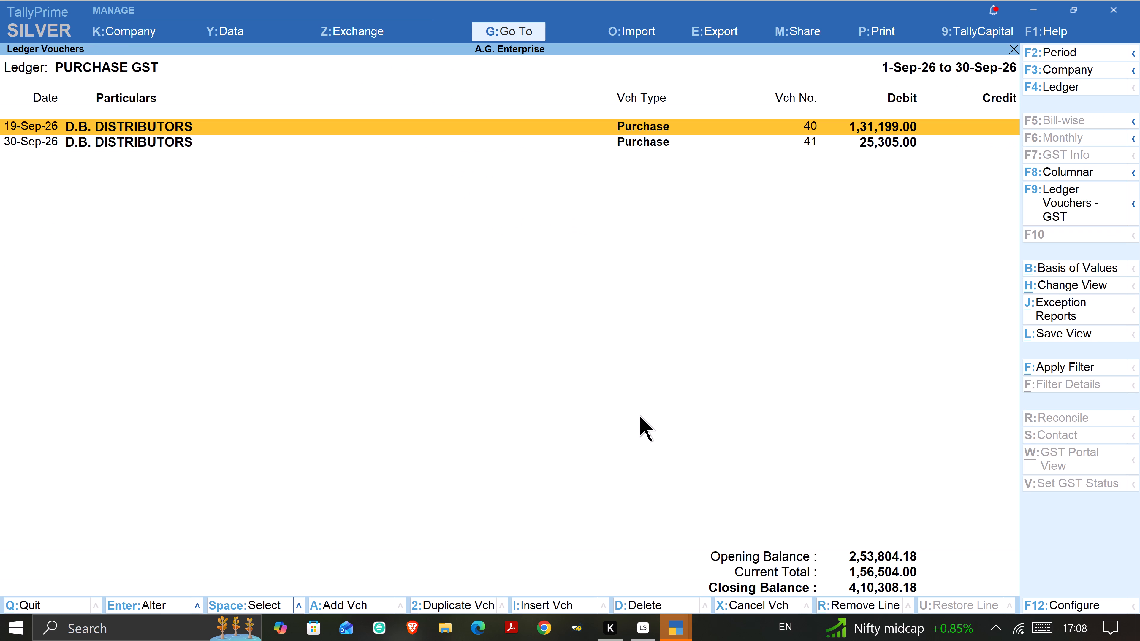
{"action": "key", "text": "Down"}
{"action": "key", "text": "Escape"}
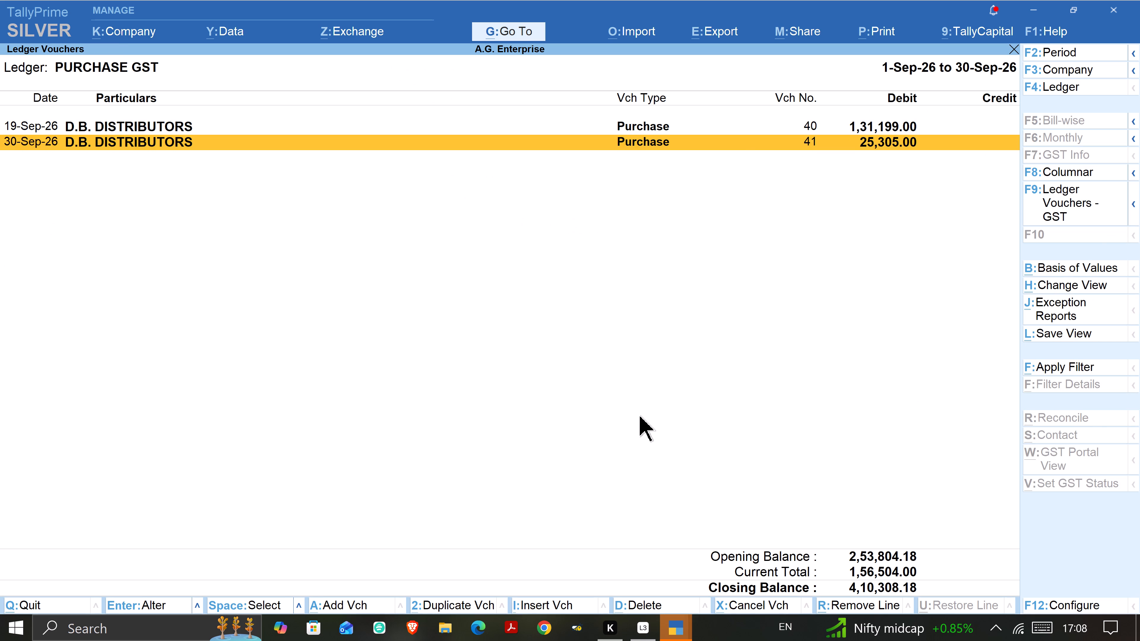
{"action": "key", "text": "Down"}
{"action": "key", "text": "Return"}
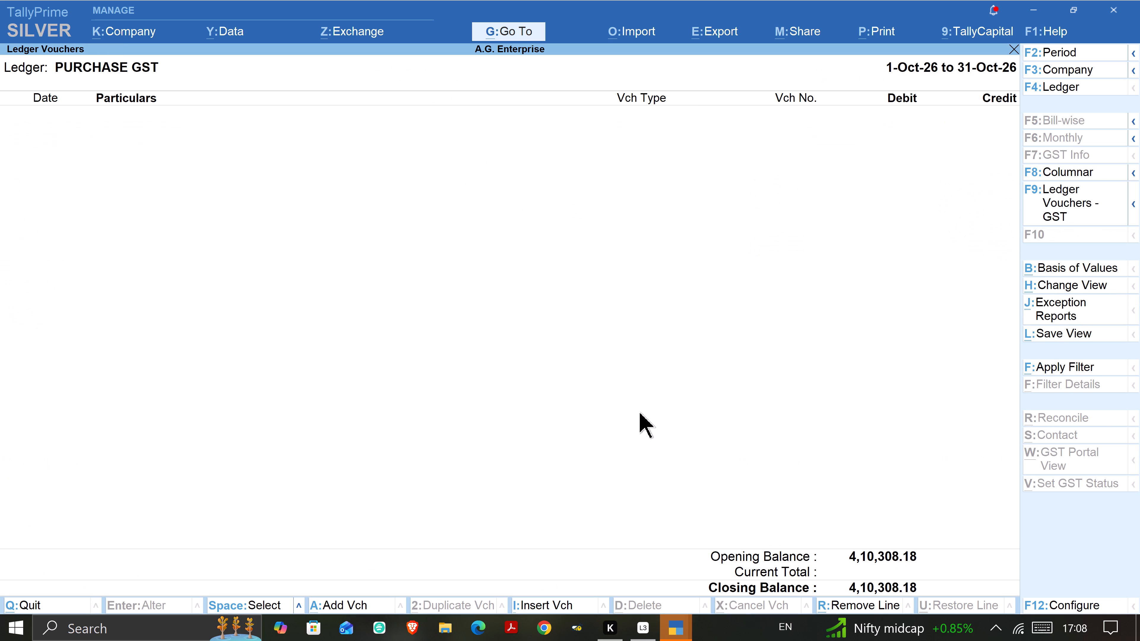
{"action": "key", "text": "Escape"}
{"action": "key", "text": "Escape"}
{"action": "key", "text": "Escape"}
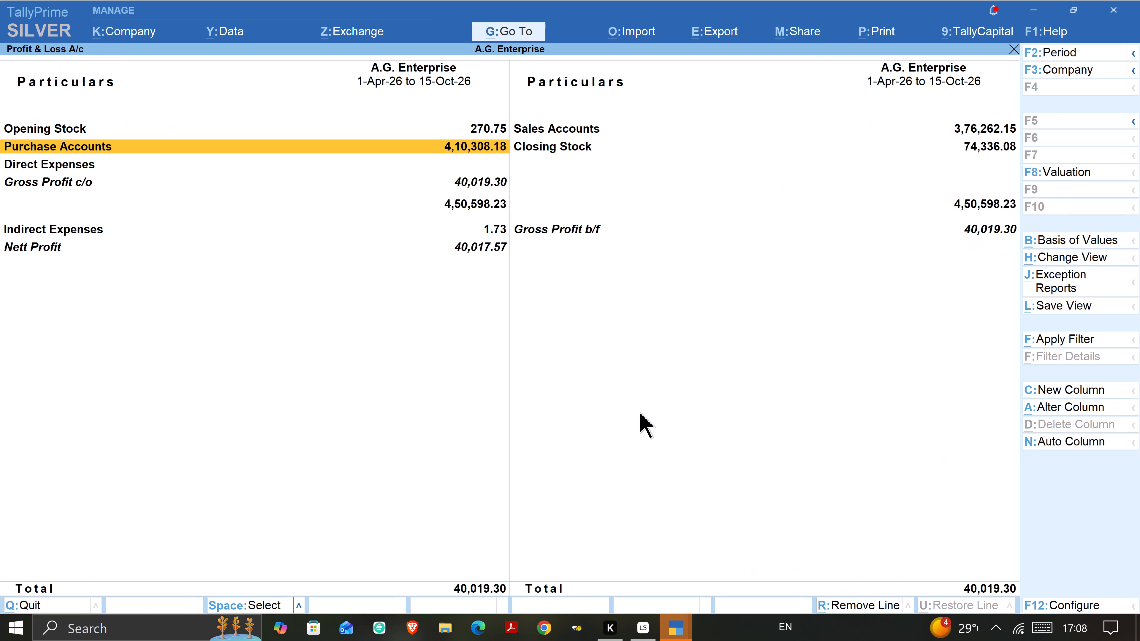
{"action": "key", "text": "Escape"}
Open the Account Books reports under Display More Reports.
{"action": "key", "text": "Up"}
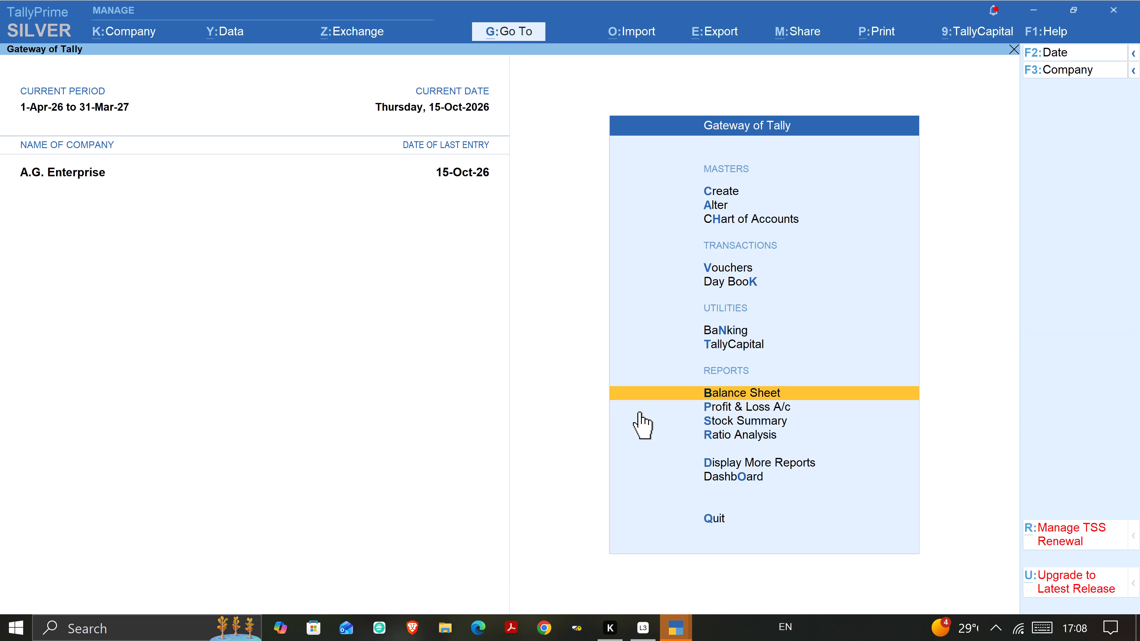
{"action": "key", "text": "Down"}
{"action": "key", "text": "Down"}
{"action": "key", "text": "Down"}
{"action": "key", "text": "Down"}
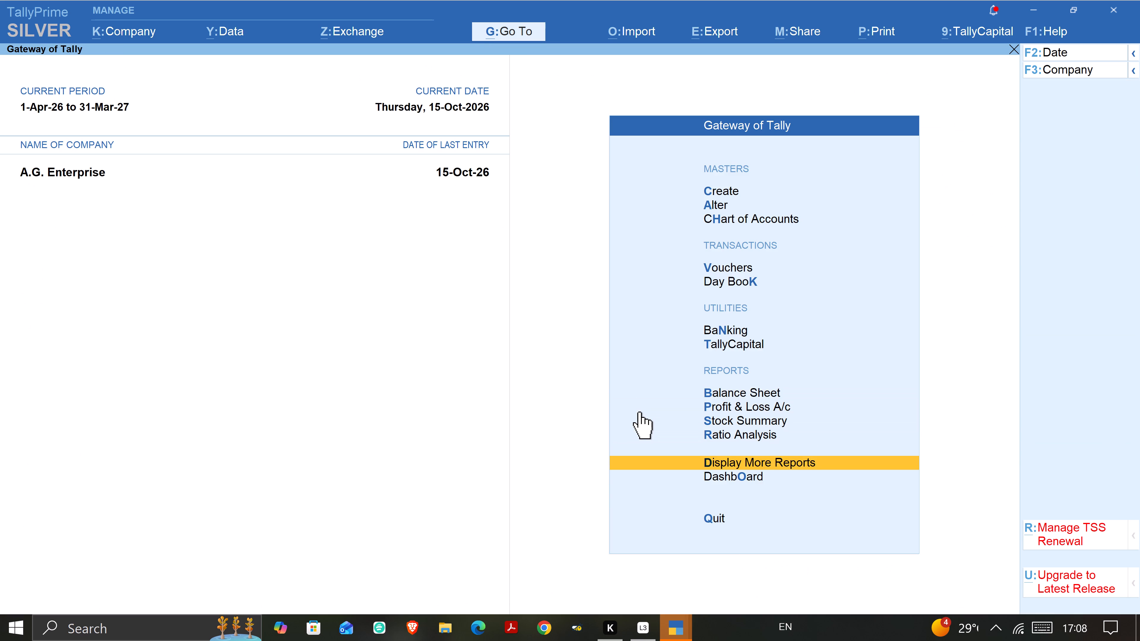
{"action": "key", "text": "Return"}
{"action": "key", "text": "Down"}
{"action": "key", "text": "Down"}
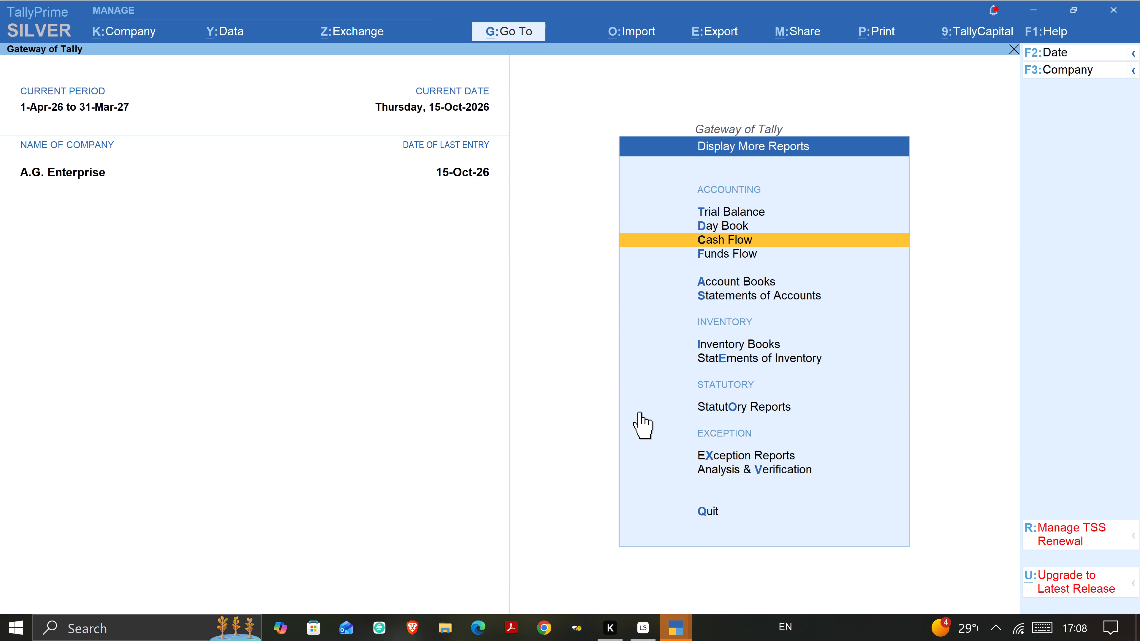
{"action": "key", "text": "Down"}
{"action": "key", "text": "Down"}
{"action": "key", "text": "Down"}
{"action": "key", "text": "Up"}
{"action": "key", "text": "Return"}
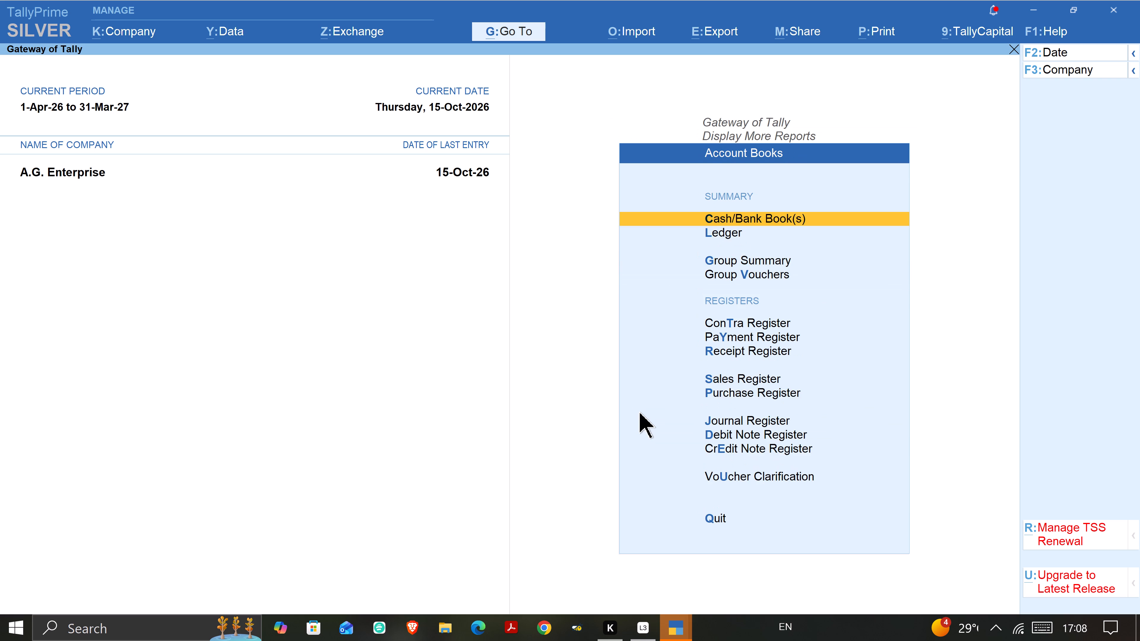
Check the Purchase Register's voucher list for October, and return to the Gateway of Tally.
{"action": "key", "text": "Down"}
{"action": "key", "text": "Down"}
{"action": "key", "text": "Down"}
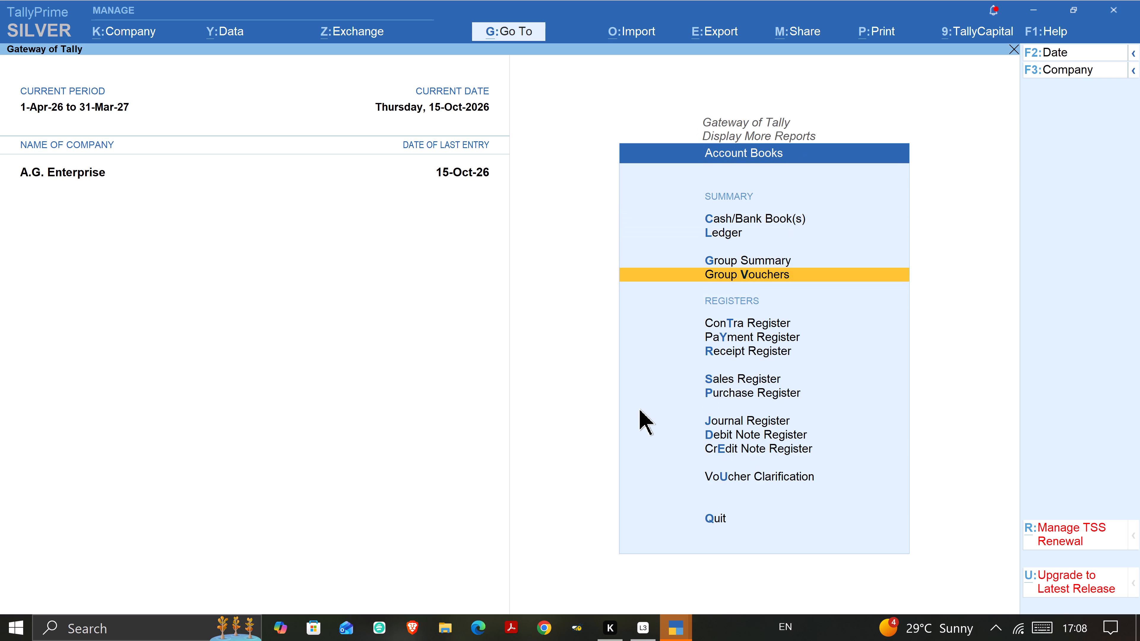
{"action": "key", "text": "Down"}
{"action": "key", "text": "Down"}
{"action": "key", "text": "Down"}
{"action": "key", "text": "Down"}
{"action": "key", "text": "Down"}
{"action": "key", "text": "Down"}
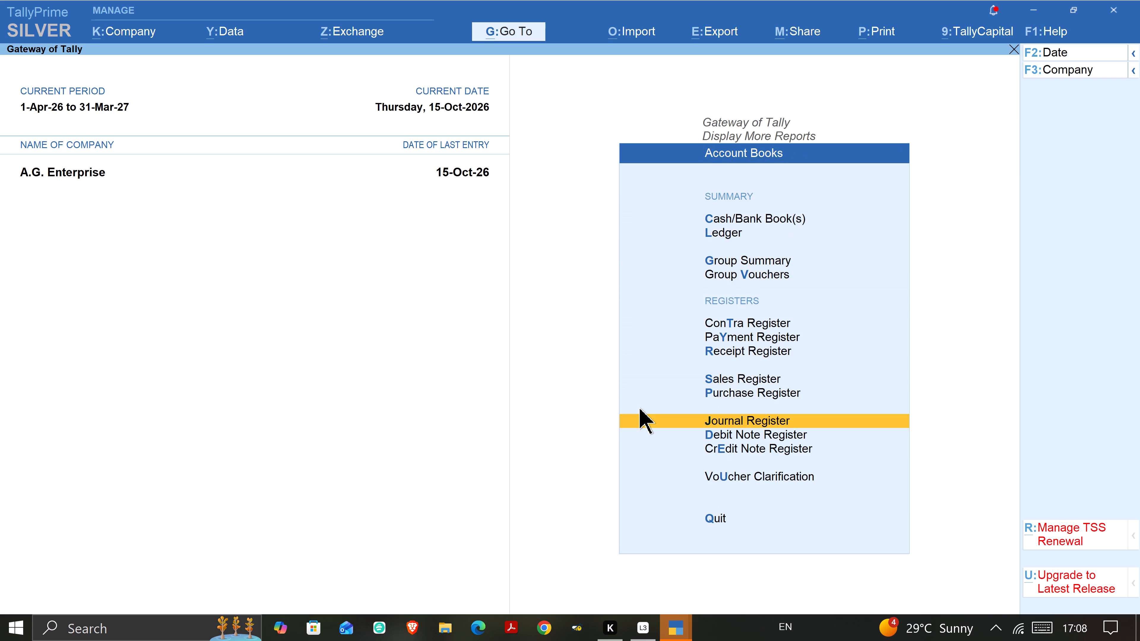
{"action": "key", "text": "Up"}
{"action": "key", "text": "Return"}
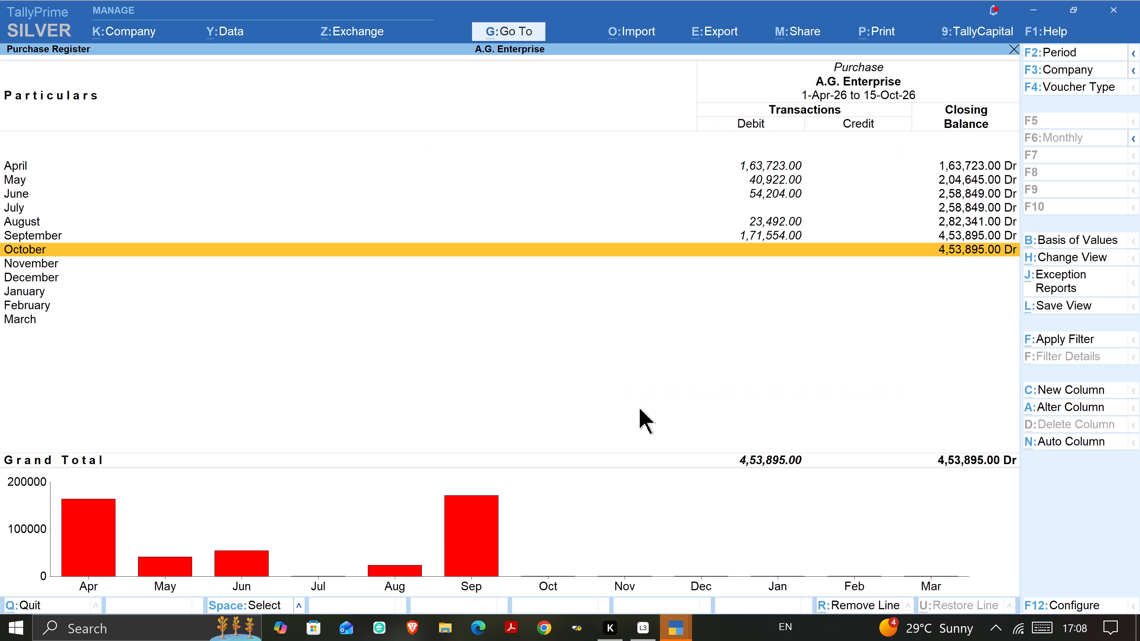
{"action": "key", "text": "Return"}
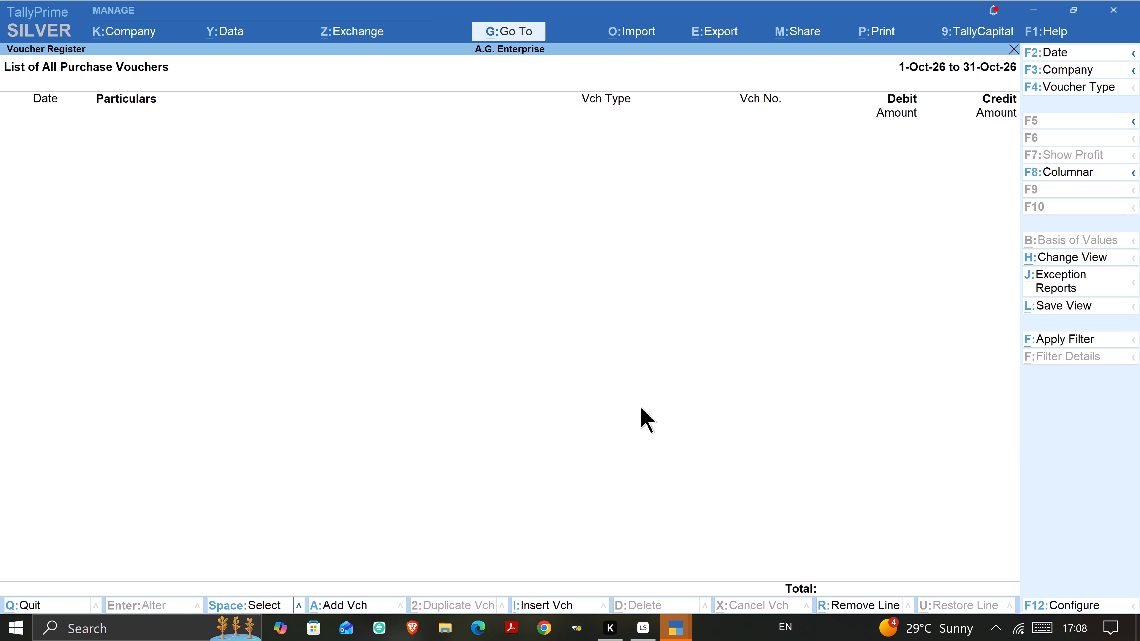
{"action": "key", "text": "Escape"}
{"action": "key", "text": "Escape"}
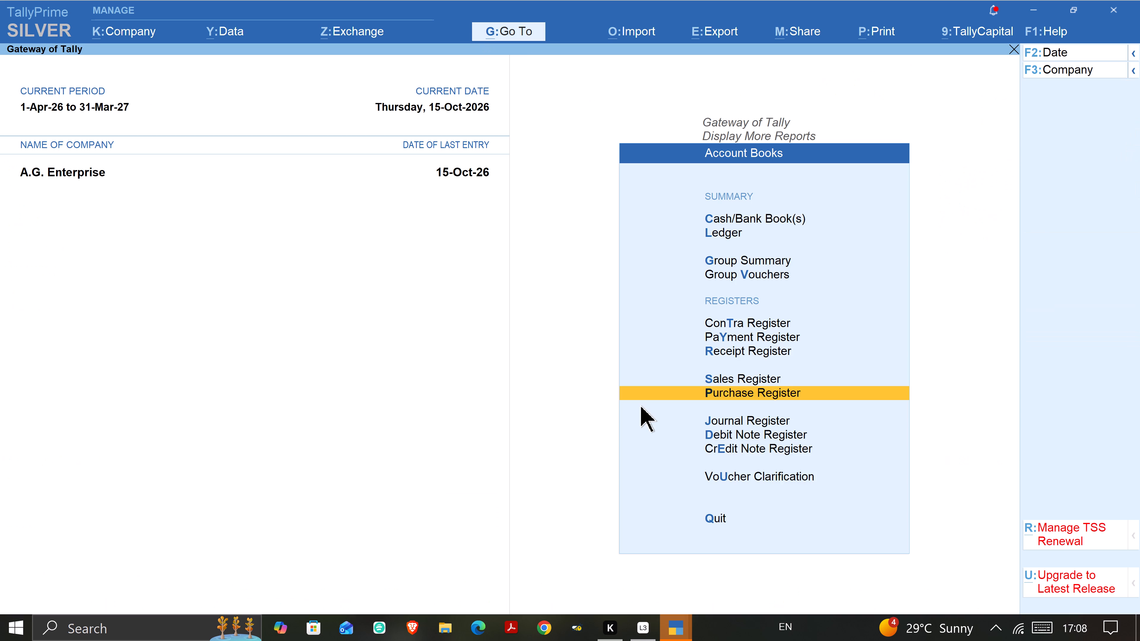
{"action": "key", "text": "Escape"}
{"action": "key", "text": "Escape"}
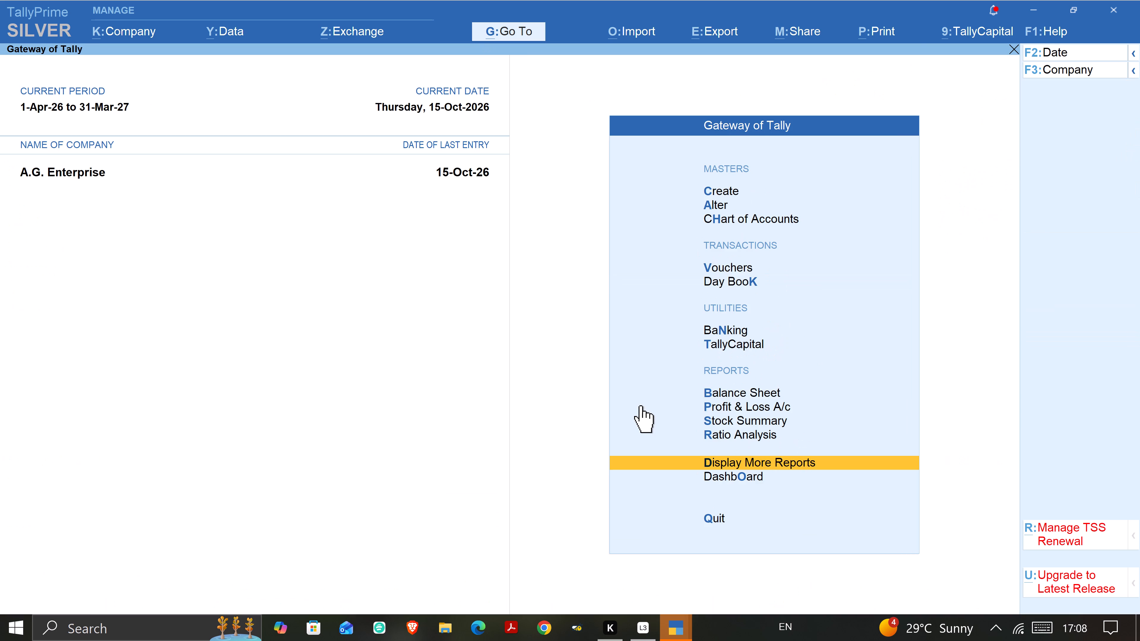
Open a new Purchase voucher for A.G. Enterprise from the Gateway of Tally.
{"action": "key", "text": "Up"}
{"action": "key", "text": "Up"}
{"action": "key", "text": "Up"}
{"action": "key", "text": "Up"}
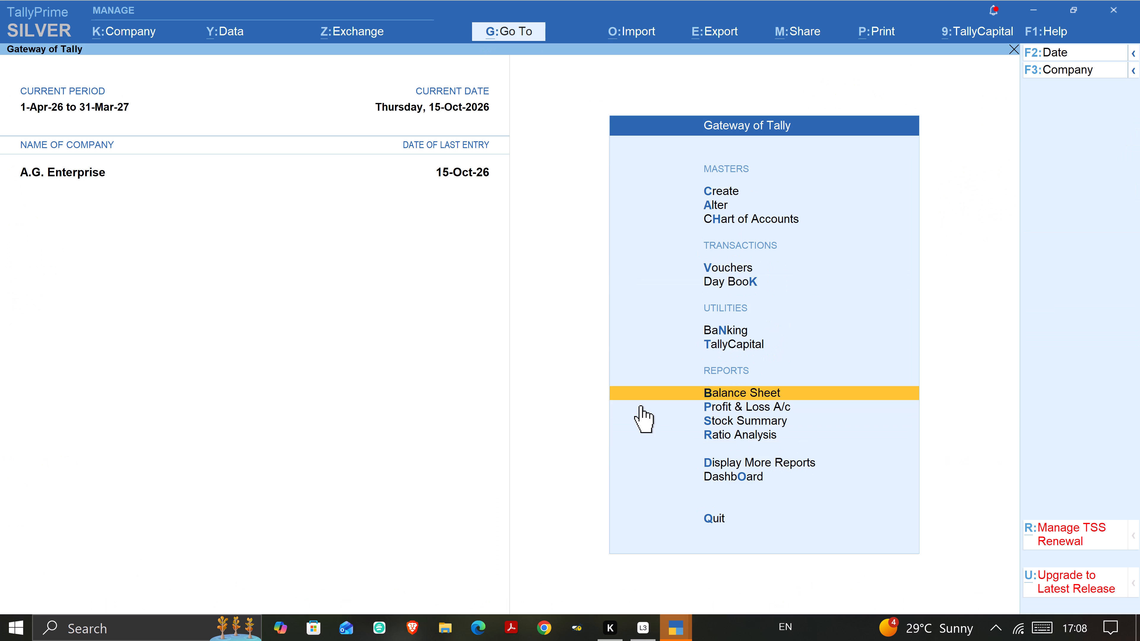
{"action": "key", "text": "Up"}
{"action": "key", "text": "Up"}
{"action": "key", "text": "Up"}
{"action": "key", "text": "Up"}
{"action": "key", "text": "Return"}
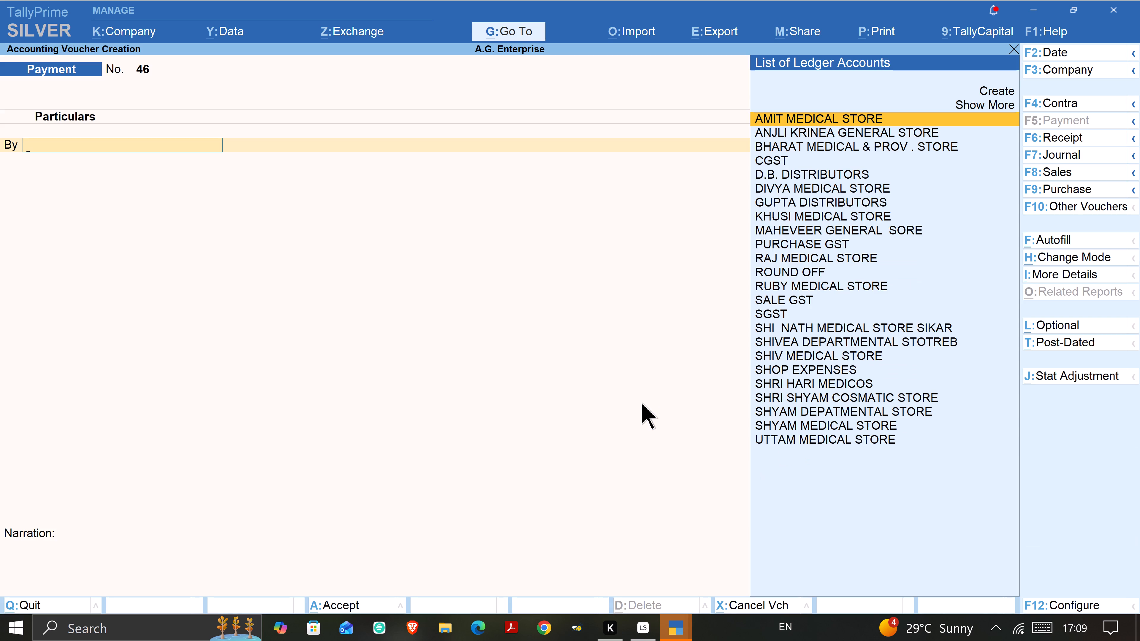
{"action": "key", "text": "F9"}
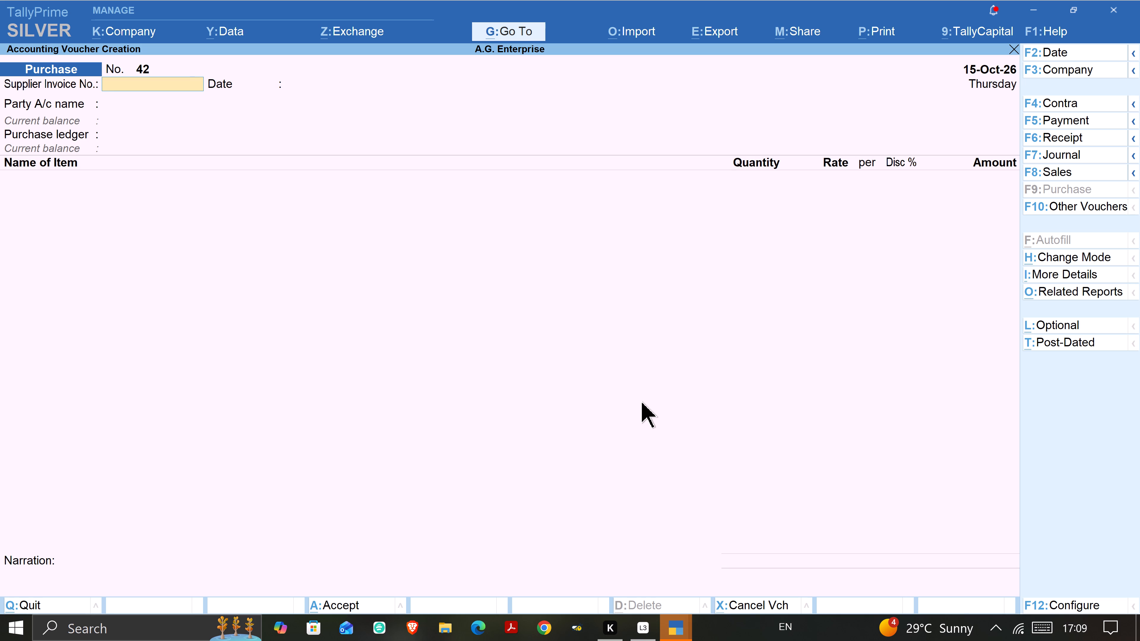
Enter supplier invoice number 043490 and keep the invoice date 15-Oct-26.
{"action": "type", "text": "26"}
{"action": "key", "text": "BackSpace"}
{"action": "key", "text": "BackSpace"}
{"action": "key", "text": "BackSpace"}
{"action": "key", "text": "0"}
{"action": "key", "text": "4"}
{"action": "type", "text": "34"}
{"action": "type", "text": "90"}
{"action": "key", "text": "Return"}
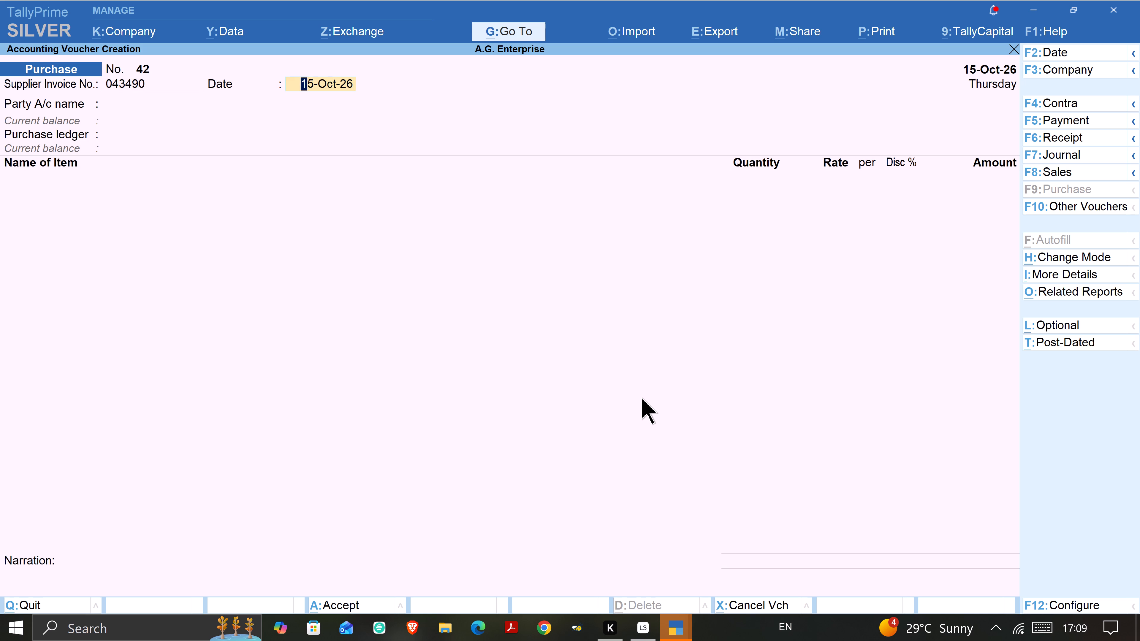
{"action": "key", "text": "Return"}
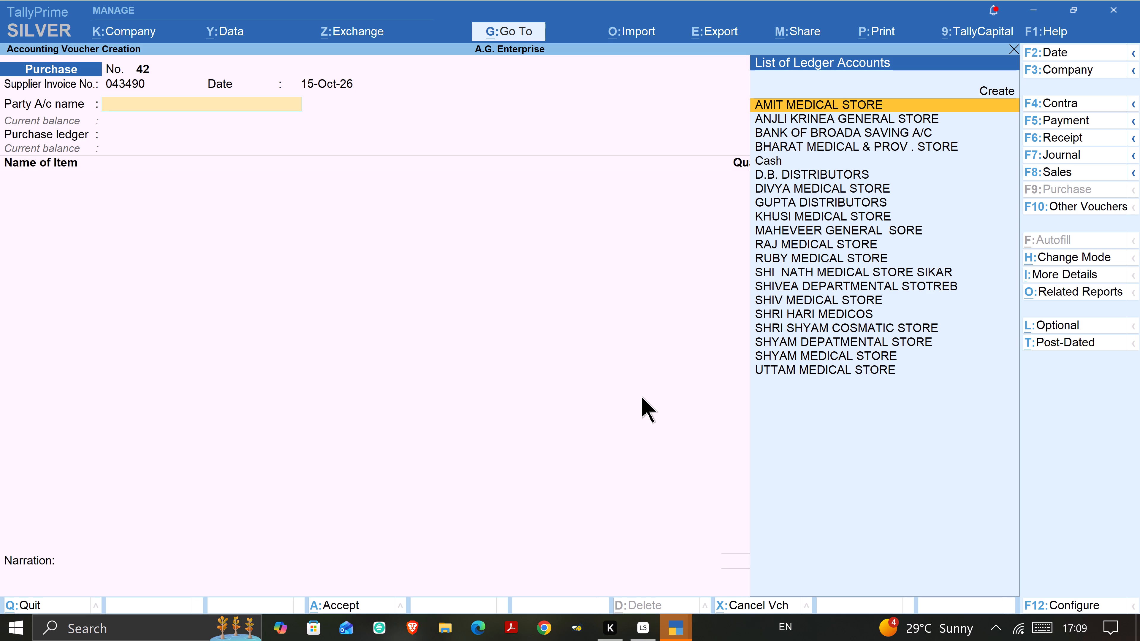
Choose D.B. DISTRIBUTORS as the voucher's party account.
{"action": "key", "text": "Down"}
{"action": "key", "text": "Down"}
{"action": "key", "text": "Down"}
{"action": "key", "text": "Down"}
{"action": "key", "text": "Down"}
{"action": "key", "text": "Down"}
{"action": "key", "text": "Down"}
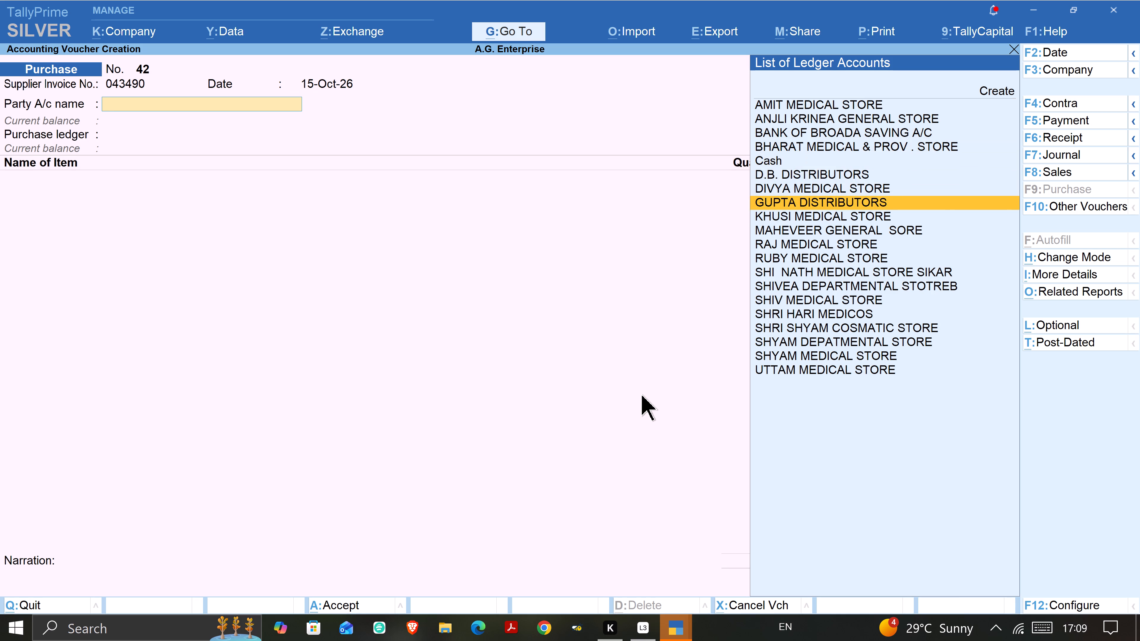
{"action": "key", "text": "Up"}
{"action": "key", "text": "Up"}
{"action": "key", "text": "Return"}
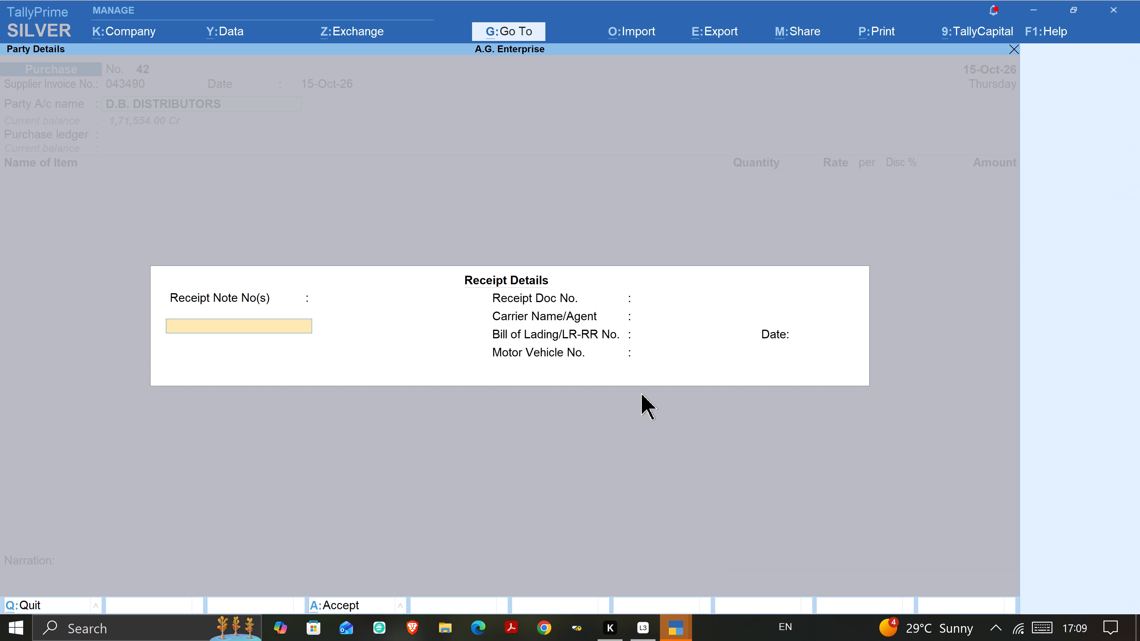
Accept the supplier's default party details with blank receipt details, using PURCHASE GST as the purchase ledger.
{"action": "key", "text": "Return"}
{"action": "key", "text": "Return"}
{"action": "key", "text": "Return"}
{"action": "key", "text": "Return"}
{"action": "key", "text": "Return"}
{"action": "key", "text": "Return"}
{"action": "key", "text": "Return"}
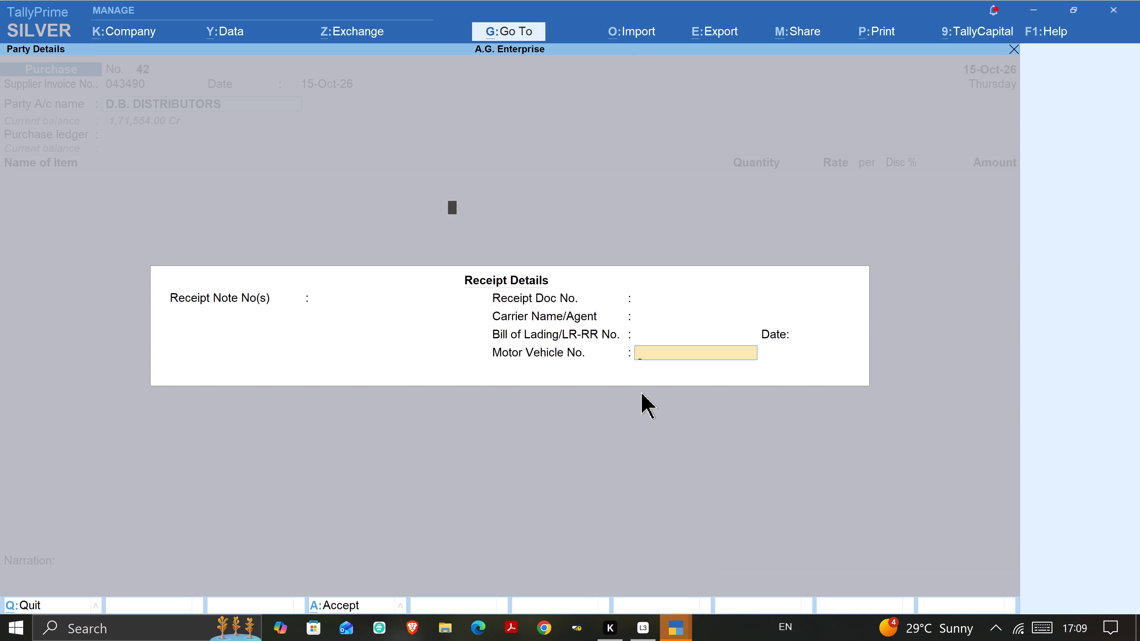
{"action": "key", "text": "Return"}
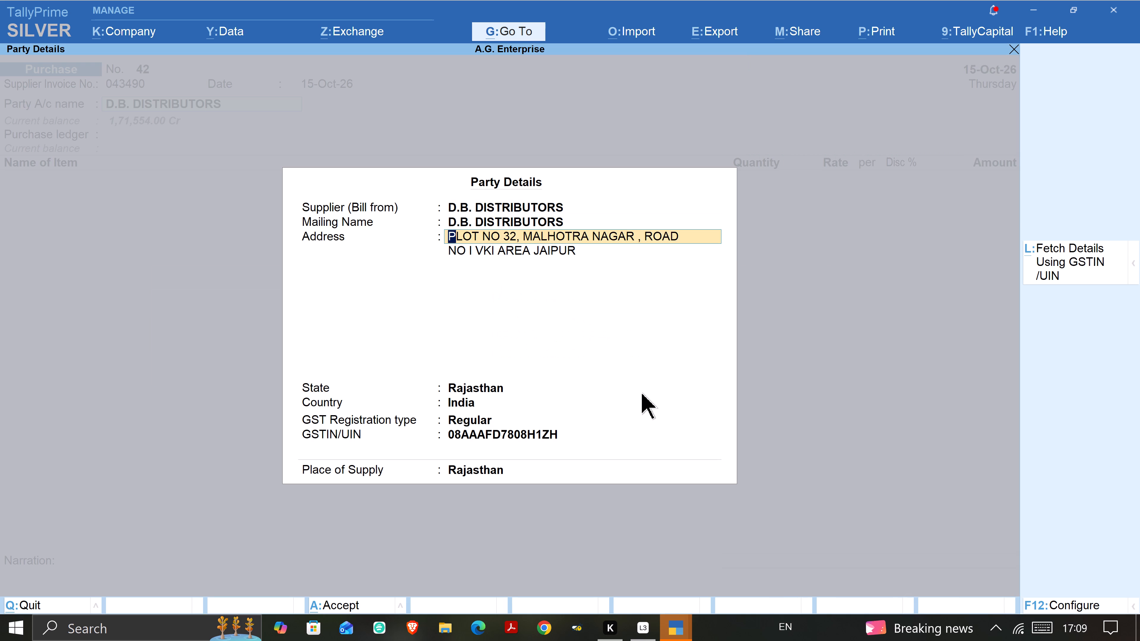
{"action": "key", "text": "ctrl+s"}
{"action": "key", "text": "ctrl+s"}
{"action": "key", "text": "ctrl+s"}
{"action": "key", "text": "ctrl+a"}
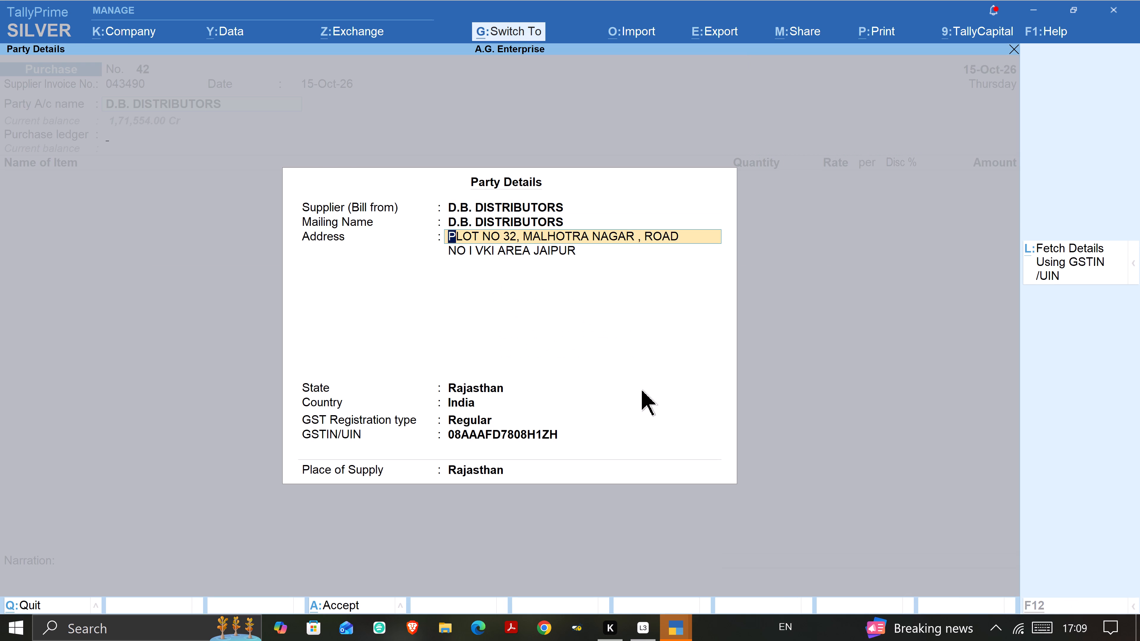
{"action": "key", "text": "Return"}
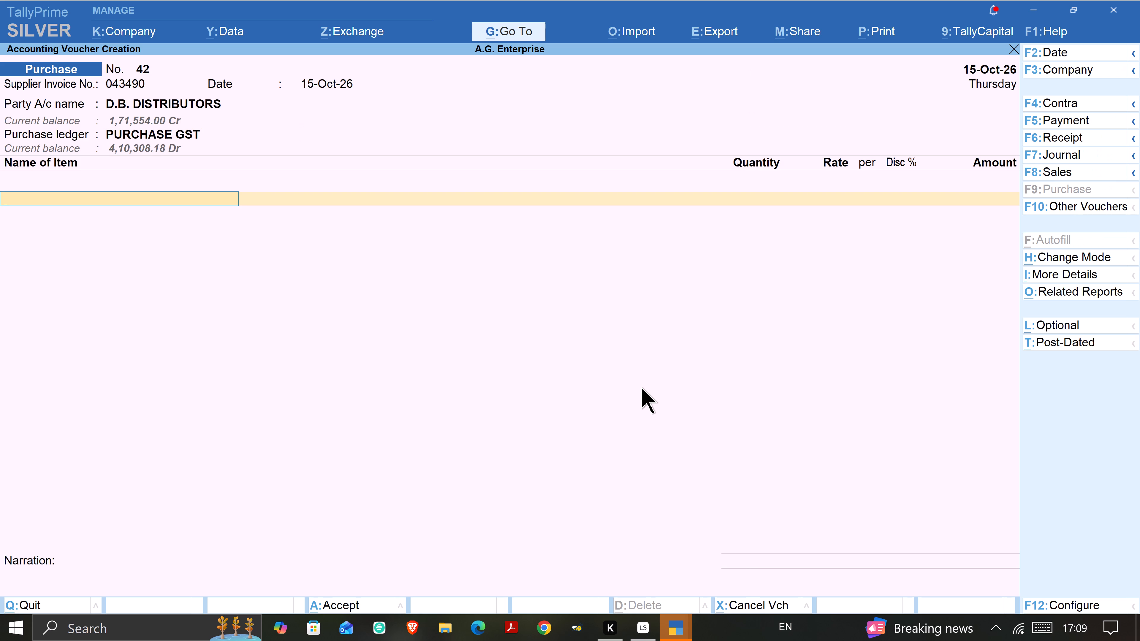
Add VICKS VAPORUB 25GM MRP 109 as the voucher's first stock item.
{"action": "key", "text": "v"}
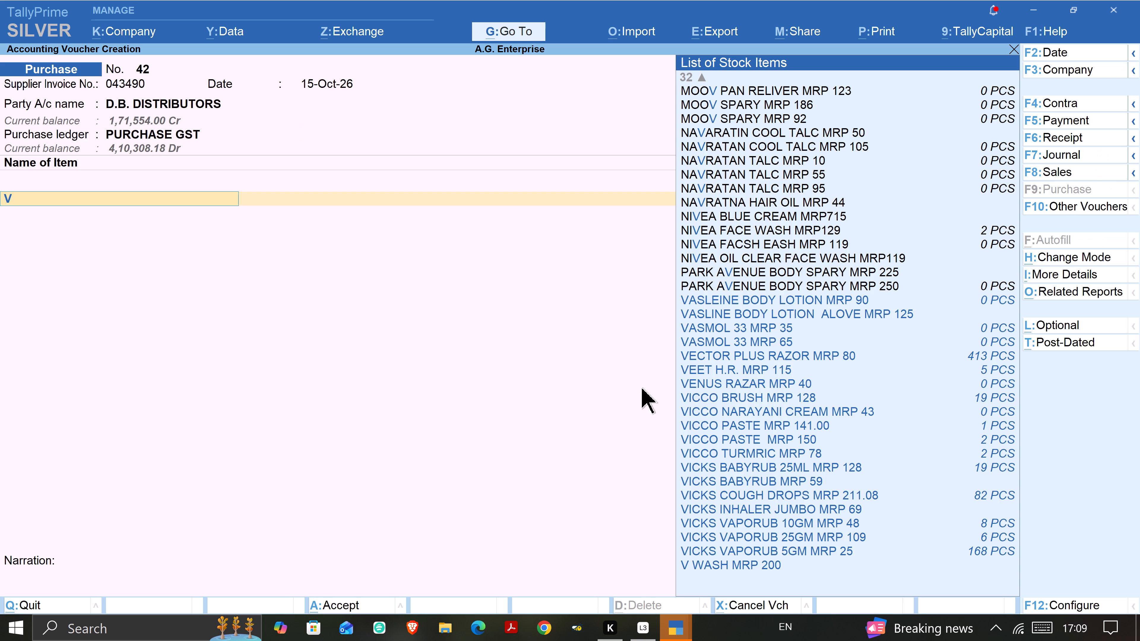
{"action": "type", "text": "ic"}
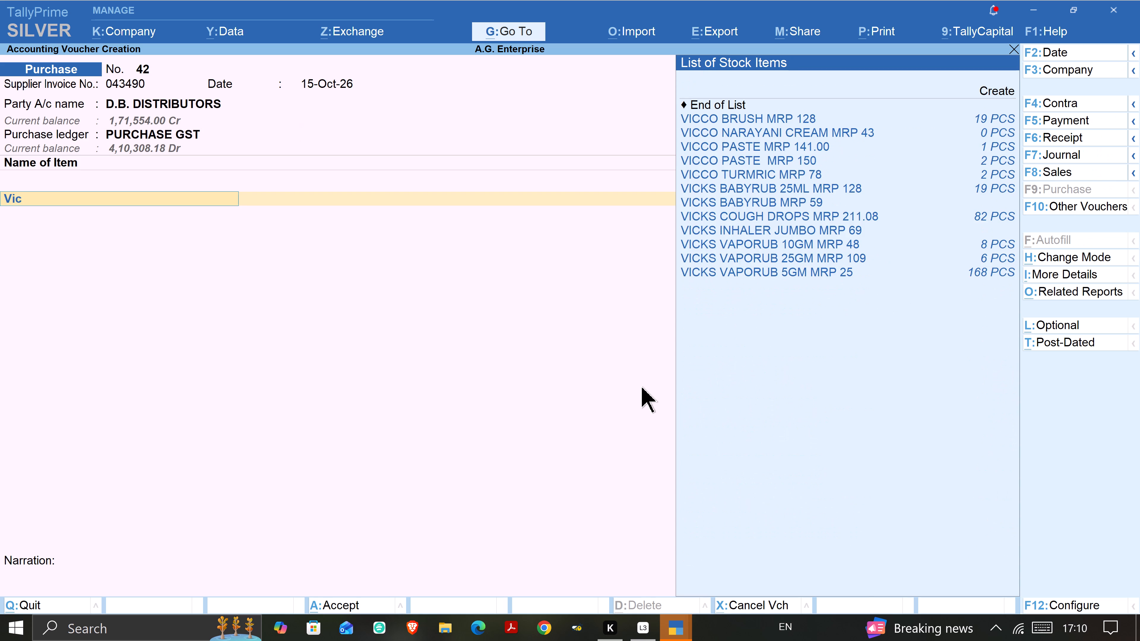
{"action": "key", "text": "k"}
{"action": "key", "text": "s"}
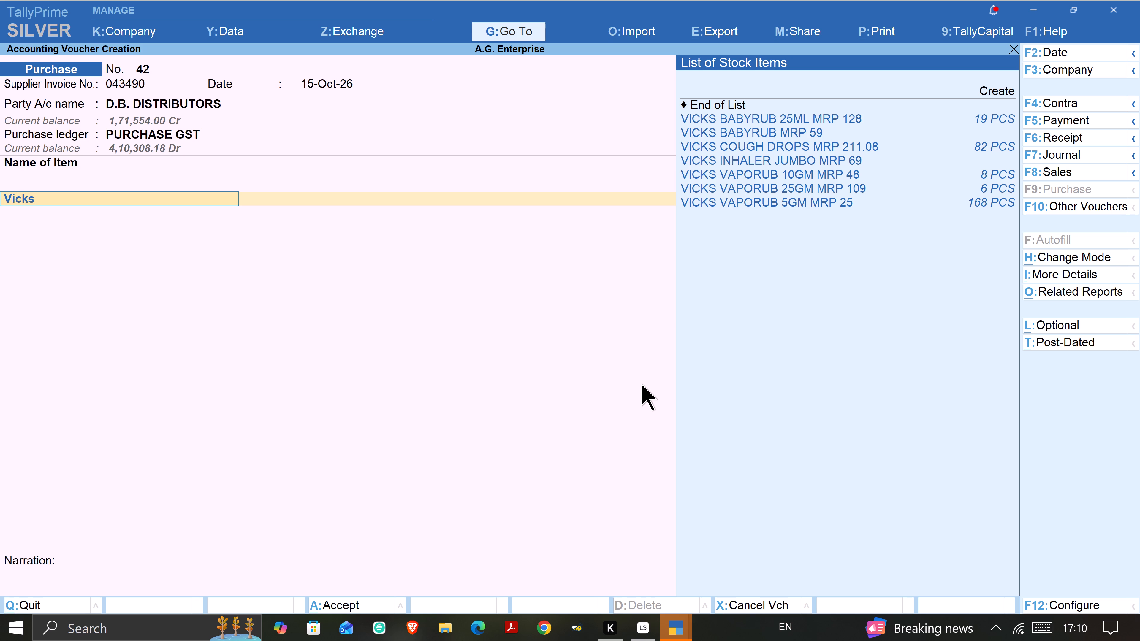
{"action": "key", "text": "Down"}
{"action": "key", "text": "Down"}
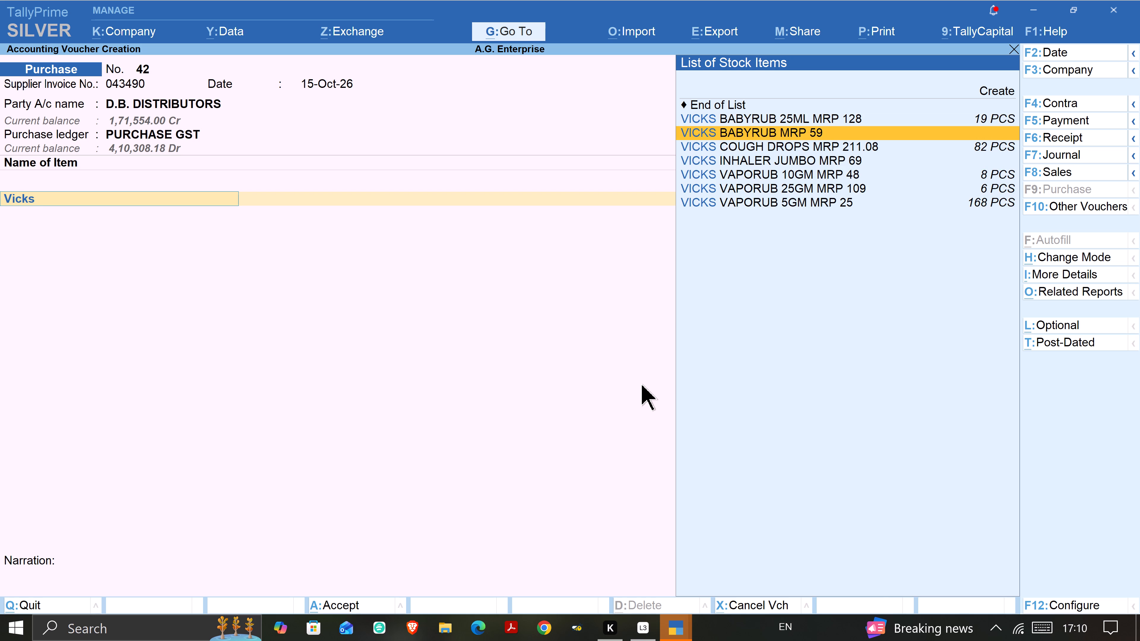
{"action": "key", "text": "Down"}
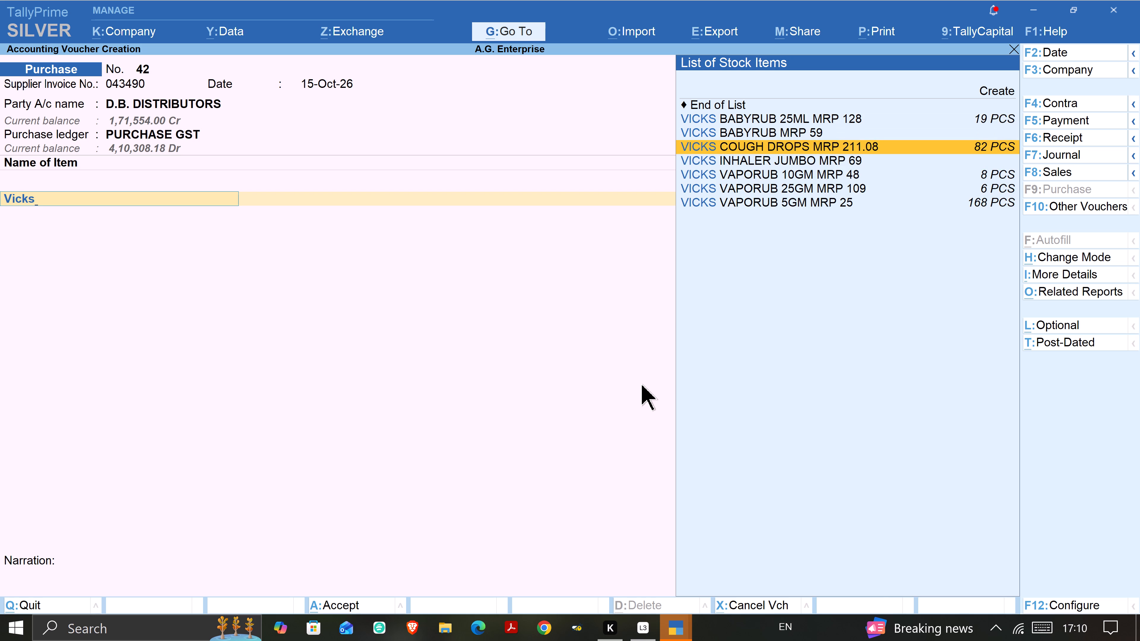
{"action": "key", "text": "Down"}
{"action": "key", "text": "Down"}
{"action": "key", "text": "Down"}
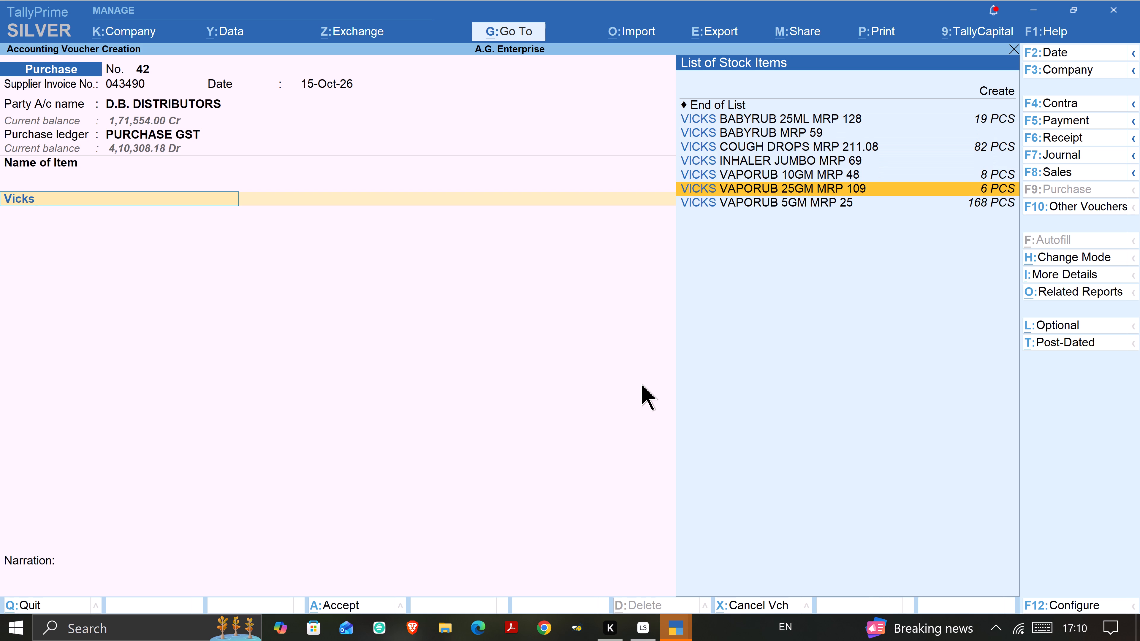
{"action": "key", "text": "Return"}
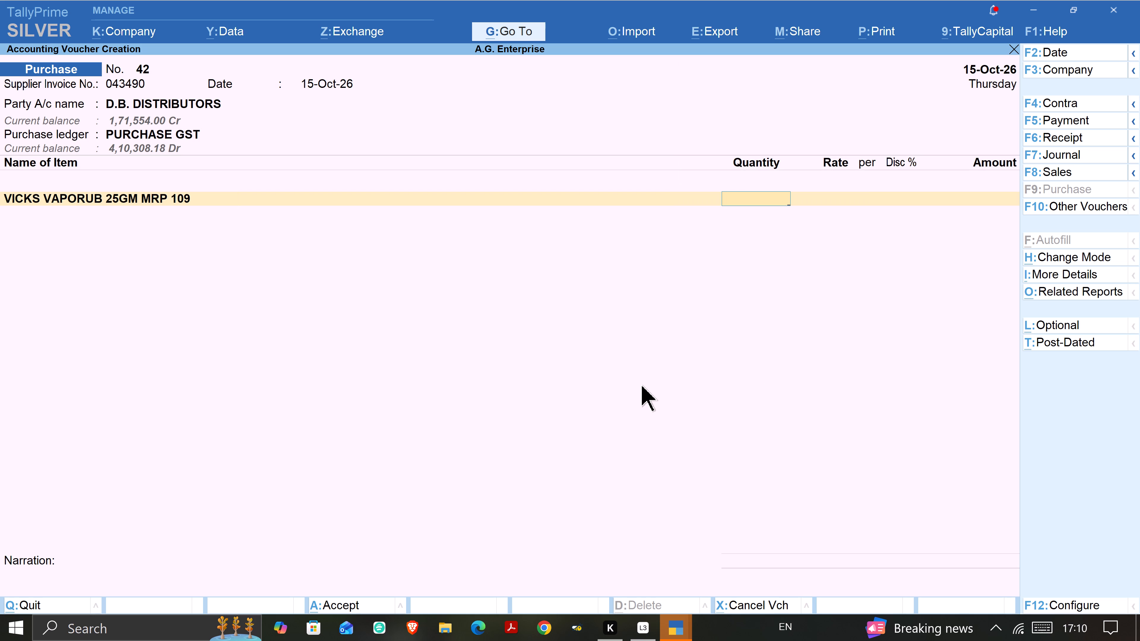
Set the quantity of VICKS VAPORUB 25GM to 72 PCS, accepting the default rate and amount.
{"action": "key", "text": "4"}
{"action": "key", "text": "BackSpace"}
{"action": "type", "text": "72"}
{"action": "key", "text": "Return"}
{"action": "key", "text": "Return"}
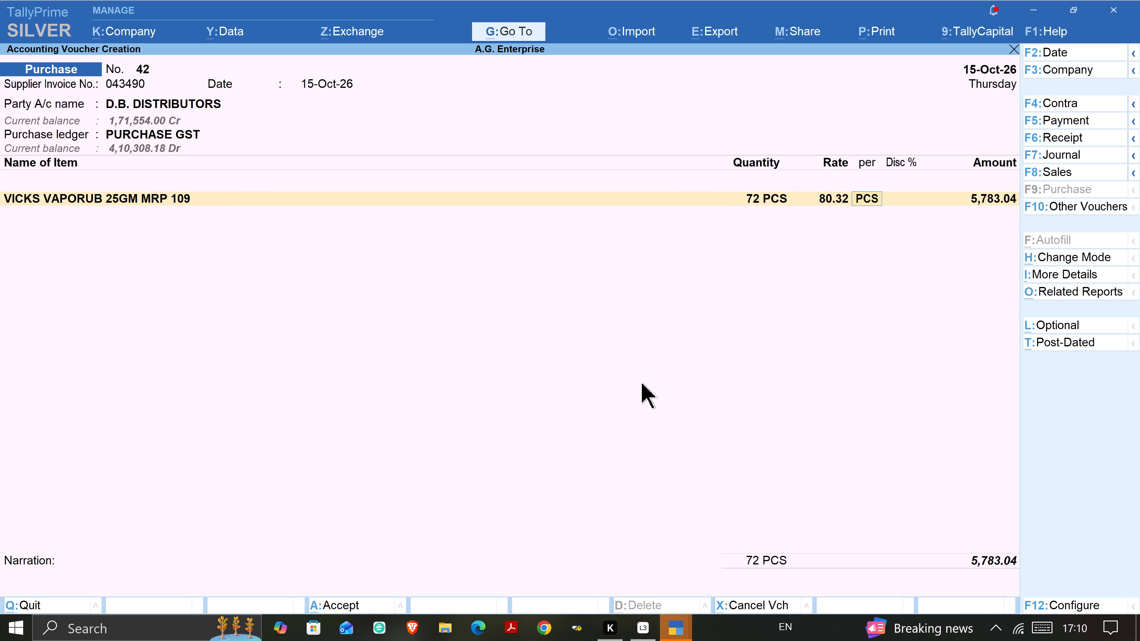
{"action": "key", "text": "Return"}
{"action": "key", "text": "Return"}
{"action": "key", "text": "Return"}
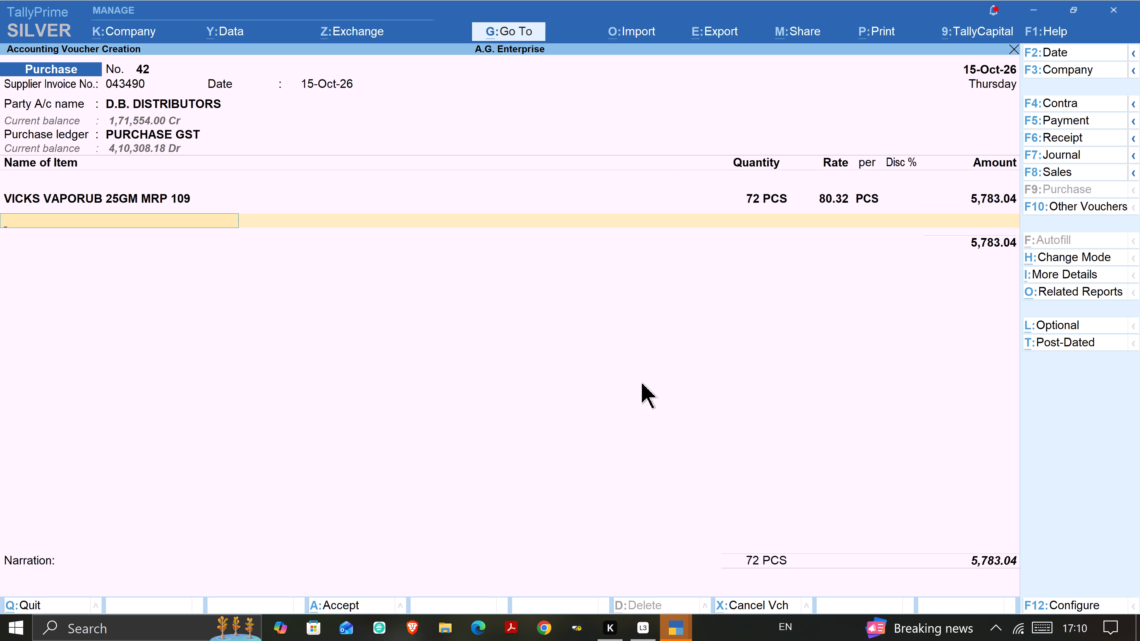
Go back to the VICKS VAPORUB 25GM line and set its amount to 5301.37.
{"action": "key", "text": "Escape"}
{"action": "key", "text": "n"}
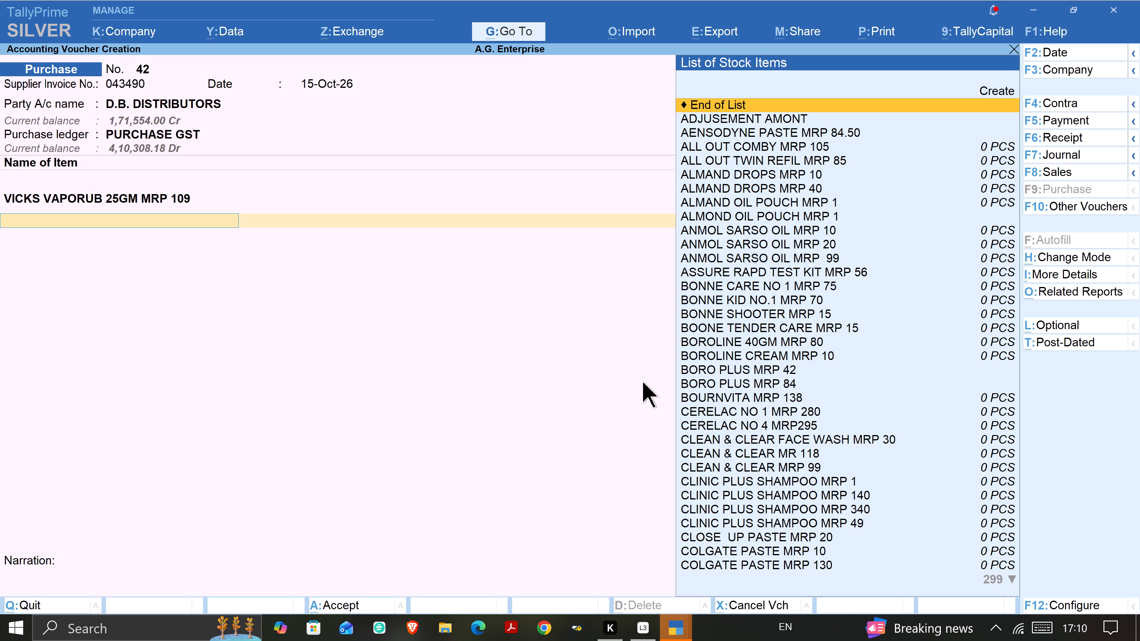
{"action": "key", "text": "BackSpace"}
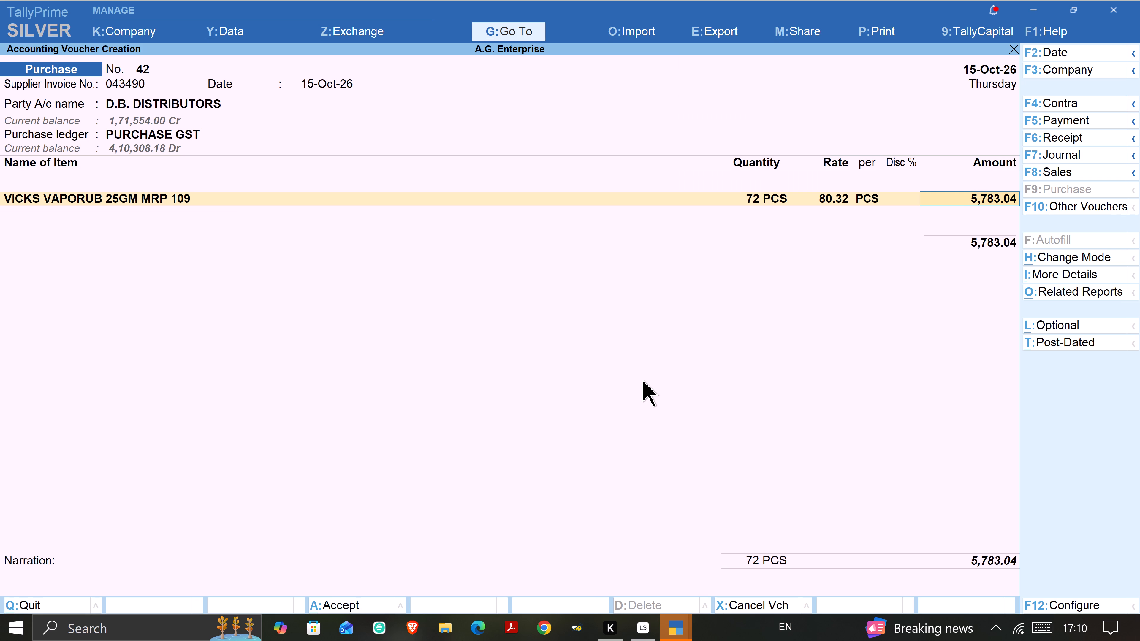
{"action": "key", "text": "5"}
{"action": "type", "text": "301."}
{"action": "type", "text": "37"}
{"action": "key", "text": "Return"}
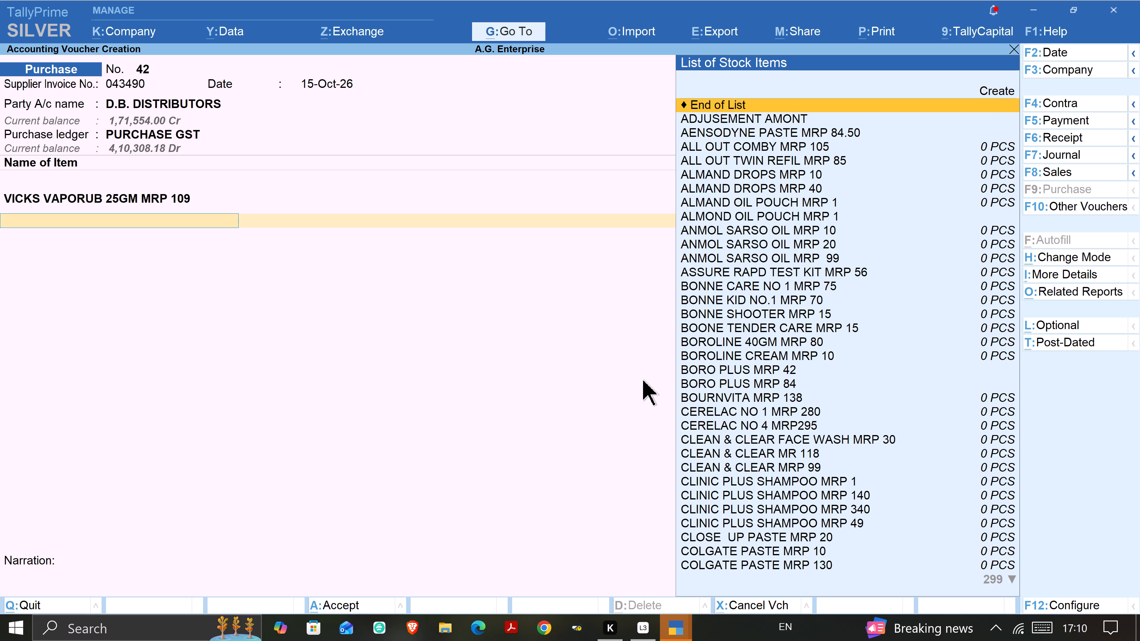
Add VICKS VAPORUB 10GM MRP 48 as the voucher's second stock item.
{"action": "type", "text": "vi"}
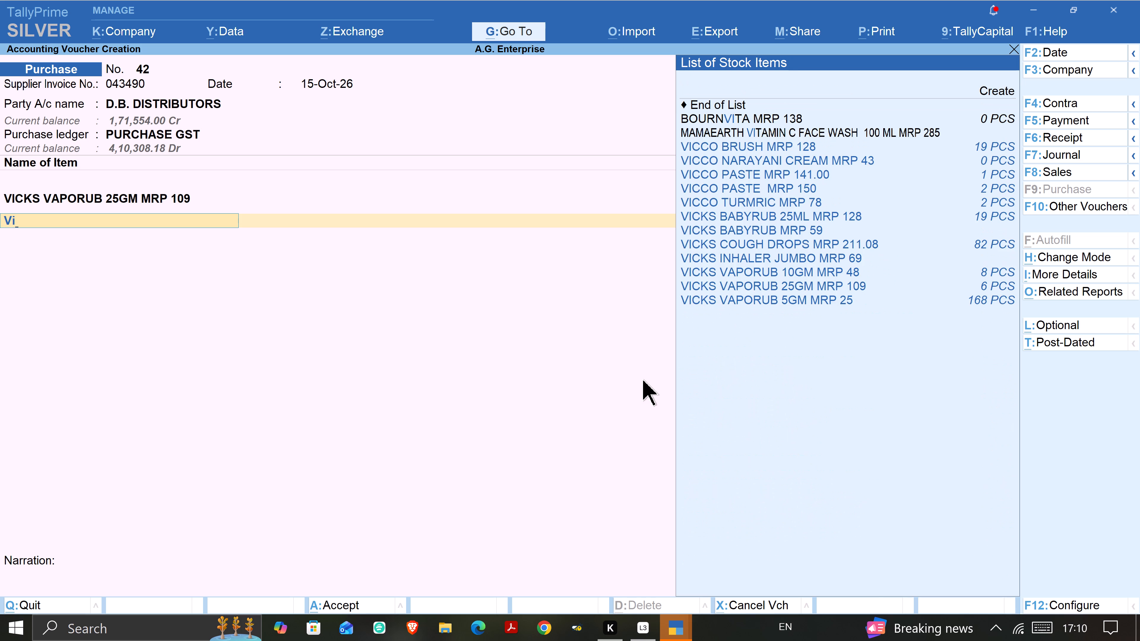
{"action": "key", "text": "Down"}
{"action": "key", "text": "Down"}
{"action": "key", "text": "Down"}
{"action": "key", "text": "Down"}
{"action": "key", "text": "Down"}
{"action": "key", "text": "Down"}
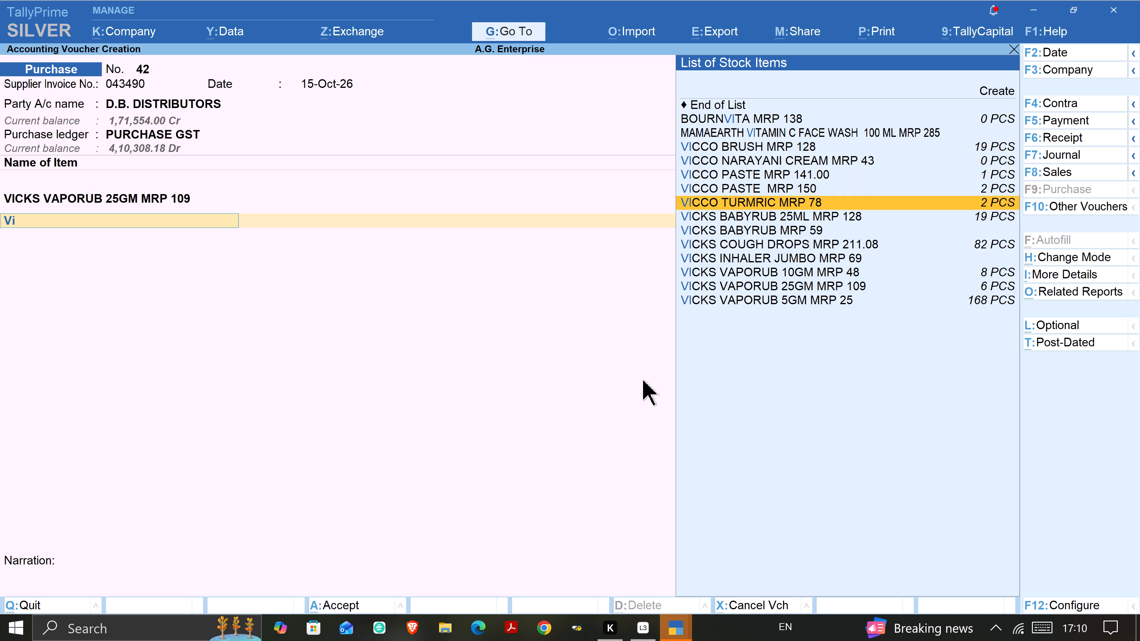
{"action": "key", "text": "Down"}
{"action": "key", "text": "Down"}
{"action": "key", "text": "Down"}
{"action": "key", "text": "Down"}
{"action": "key", "text": "Down"}
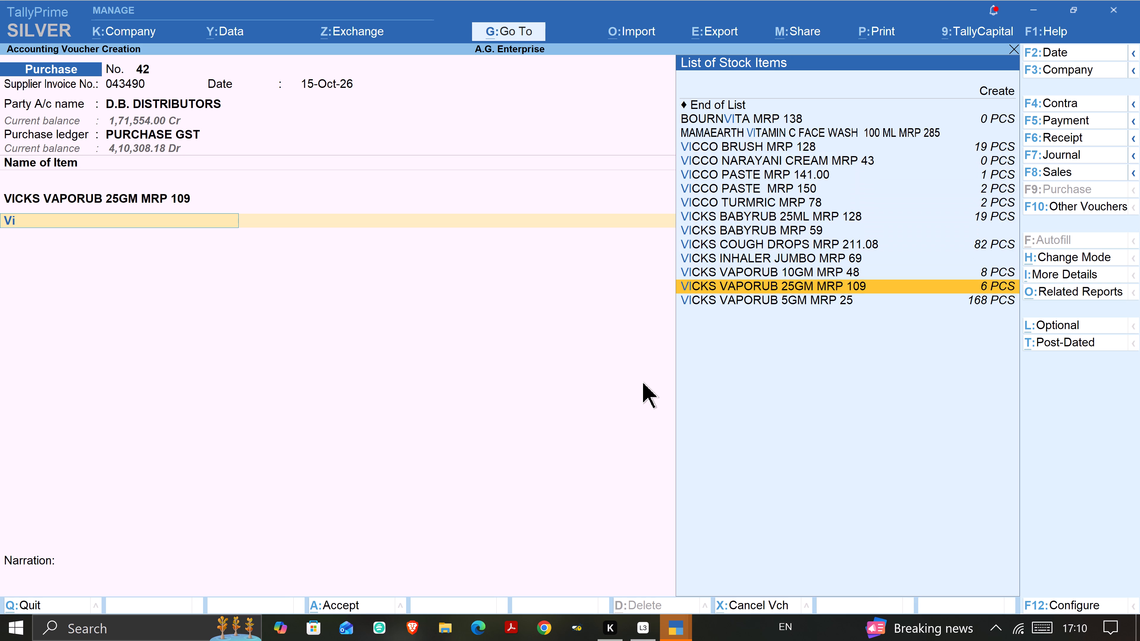
{"action": "key", "text": "Up"}
{"action": "key", "text": "Return"}
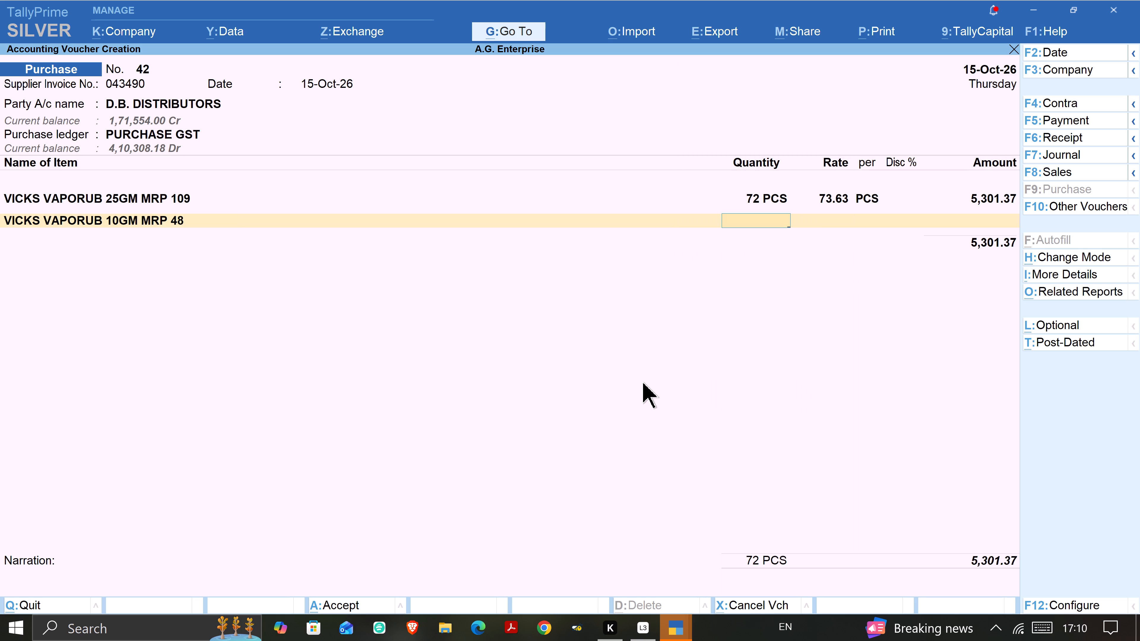
Set VICKS VAPORUB 10GM MRP 48 to a quantity of 150 PCS and an amount of 4848.20.
{"action": "type", "text": "150"}
{"action": "key", "text": "Return"}
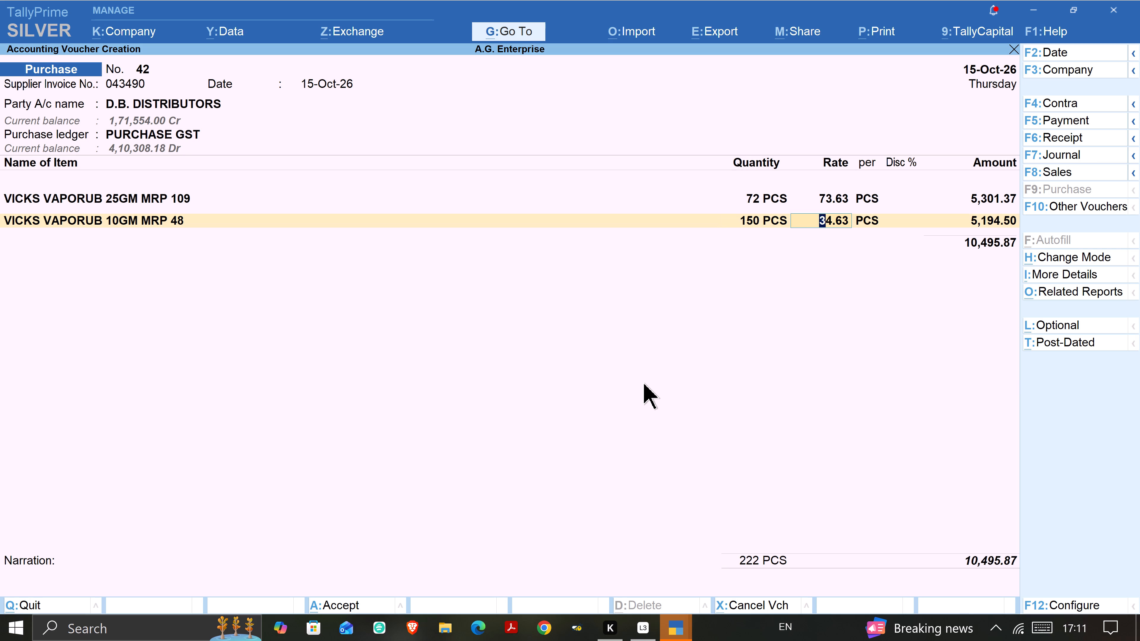
{"action": "key", "text": "Return"}
{"action": "key", "text": "Return"}
{"action": "key", "text": "Return"}
{"action": "type", "text": "484"}
{"action": "type", "text": ".2"}
{"action": "key", "text": "BackSpace"}
{"action": "key", "text": "BackSpace"}
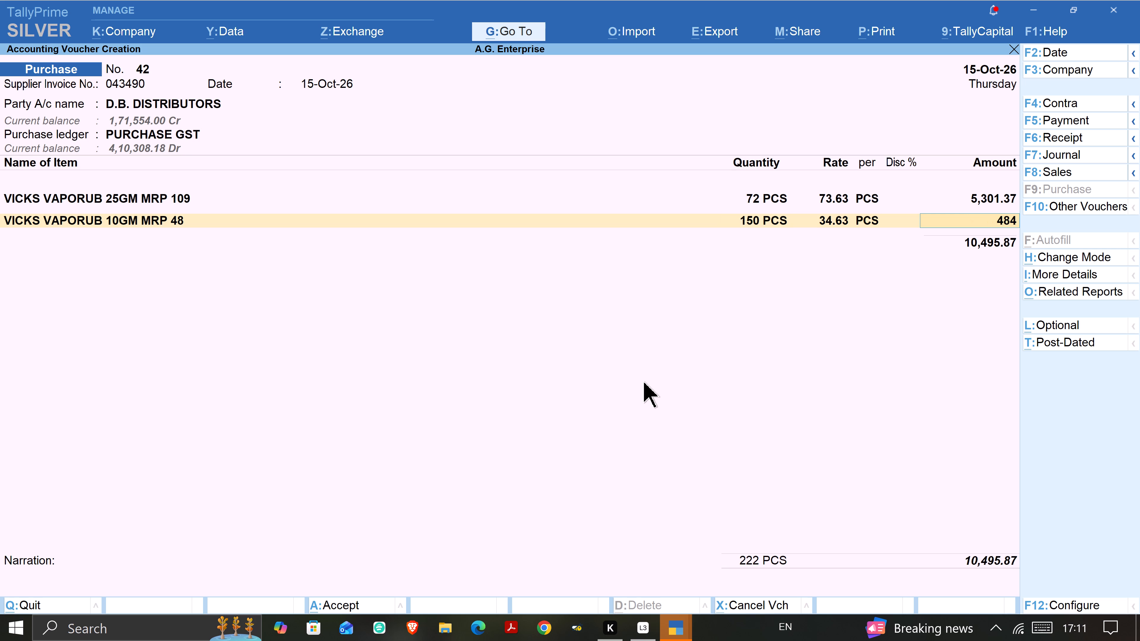
{"action": "key", "text": "8"}
{"action": "type", "text": ".20"}
{"action": "key", "text": "Return"}
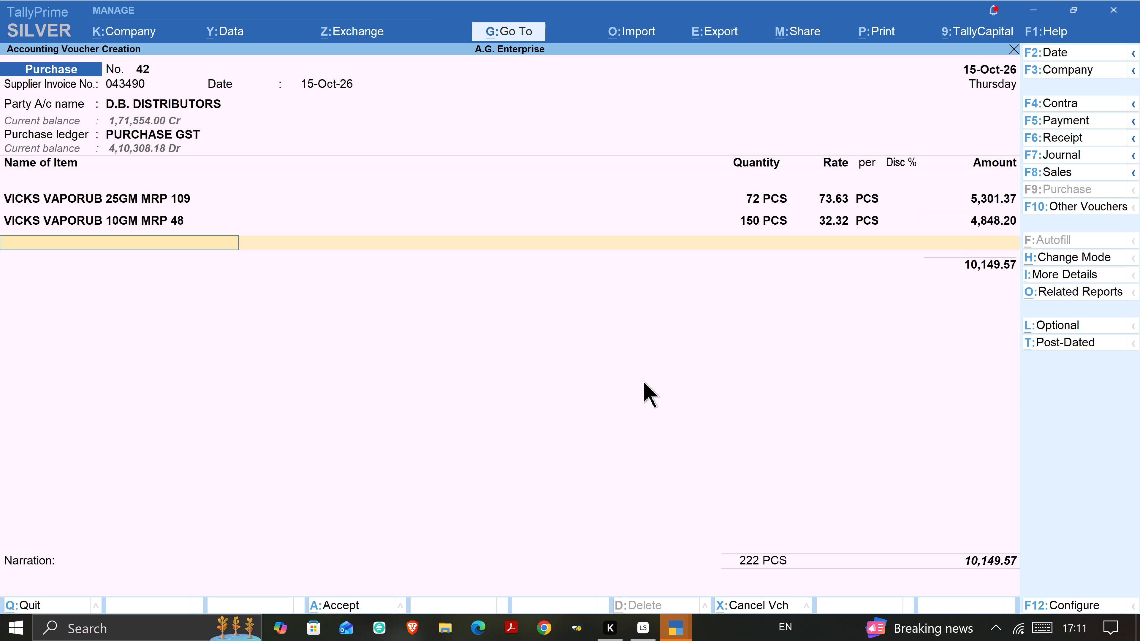
Add VICKS INHALER JUMBO MRP 69 as the voucher's third stock item.
{"action": "key", "text": "v"}
{"action": "key", "text": "i"}
{"action": "type", "text": "cks"}
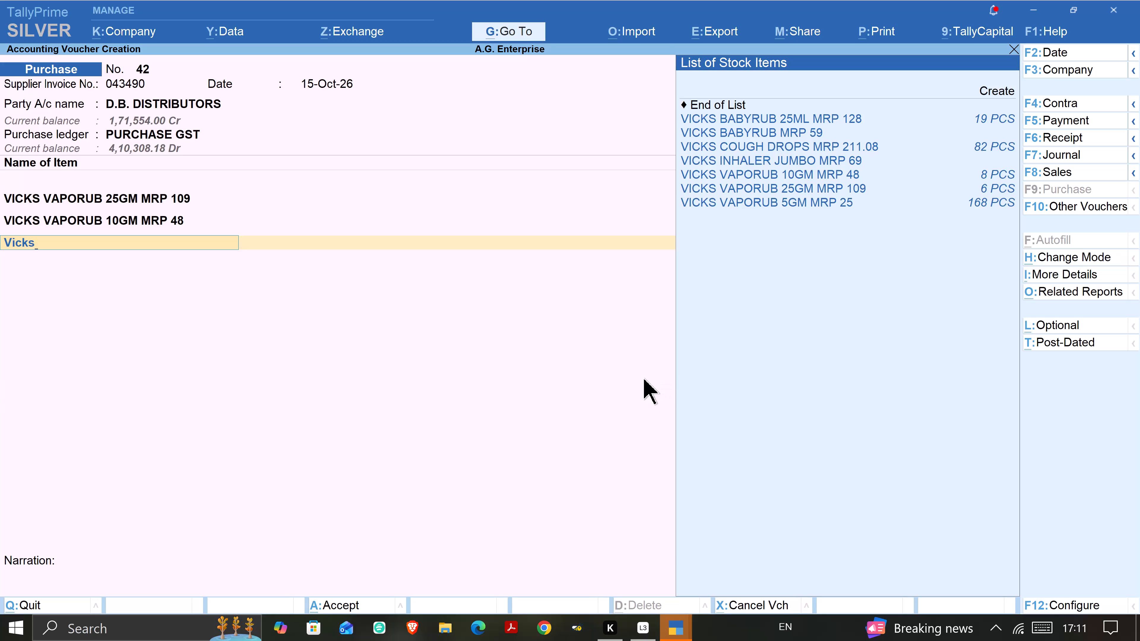
{"action": "key", "text": "Down"}
{"action": "key", "text": "Down"}
{"action": "key", "text": "Down"}
{"action": "key", "text": "Down"}
{"action": "key", "text": "Return"}
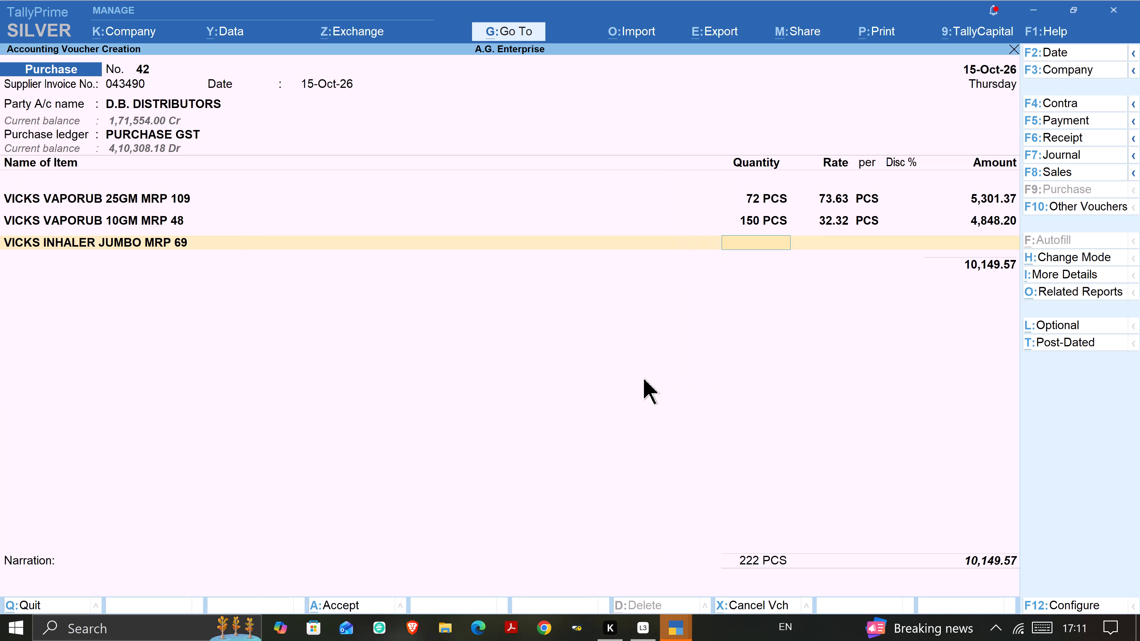
Set VICKS INHALER JUMBO MRP 69 to a quantity of 90 PCS and an amount of 3965.87, leaving the rate blank.
{"action": "type", "text": "90"}
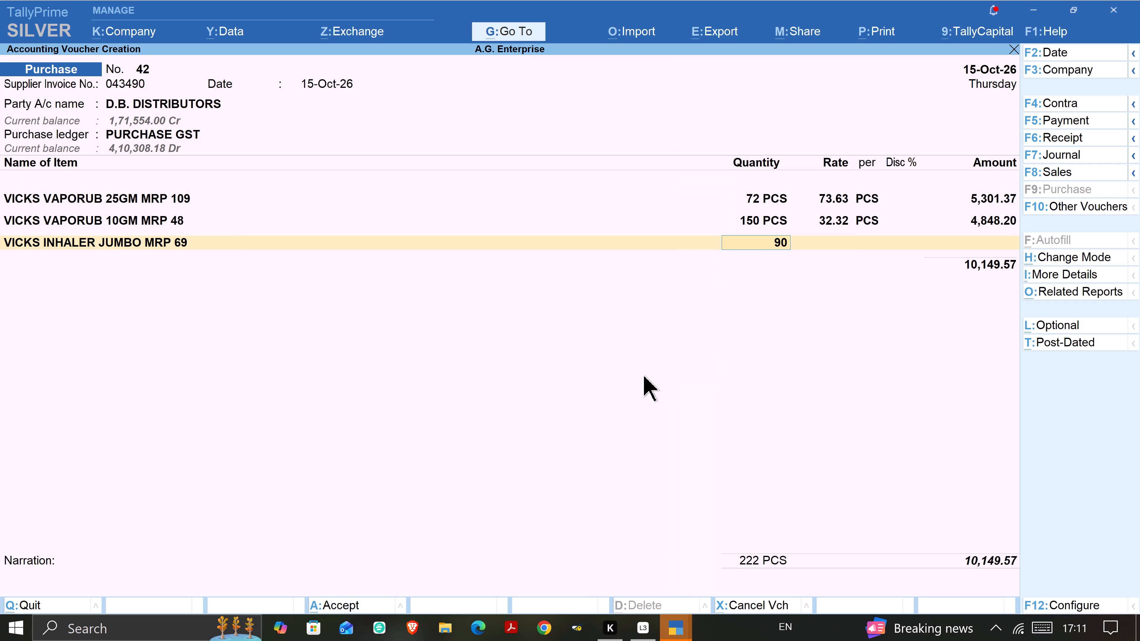
{"action": "key", "text": "Return"}
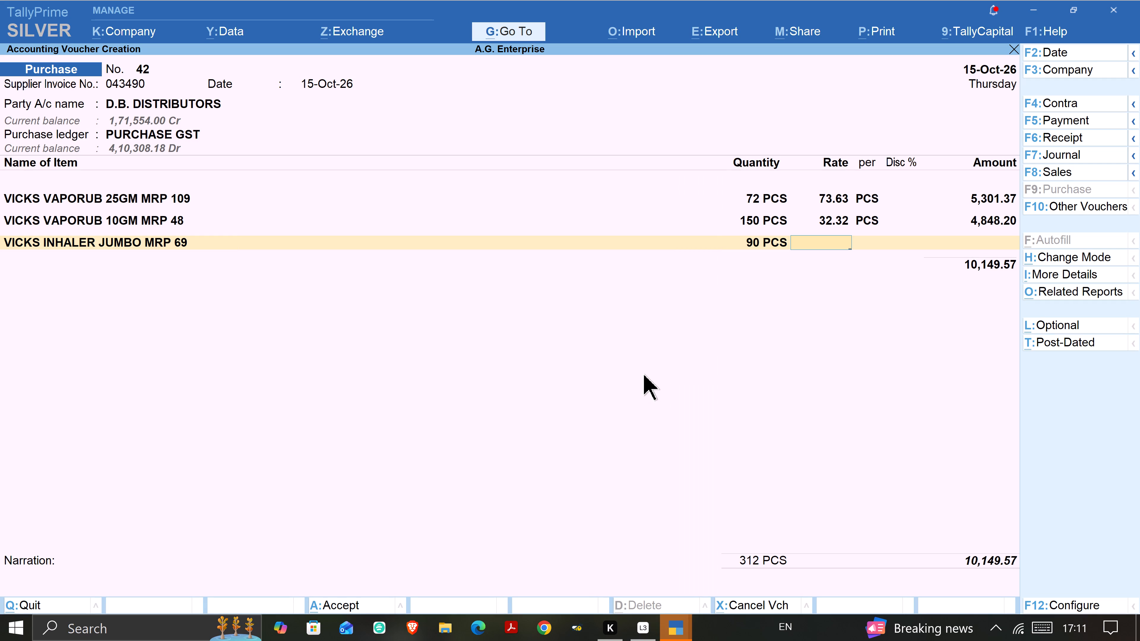
{"action": "key", "text": "Return"}
{"action": "key", "text": "Return"}
{"action": "key", "text": "Return"}
{"action": "type", "text": "36"}
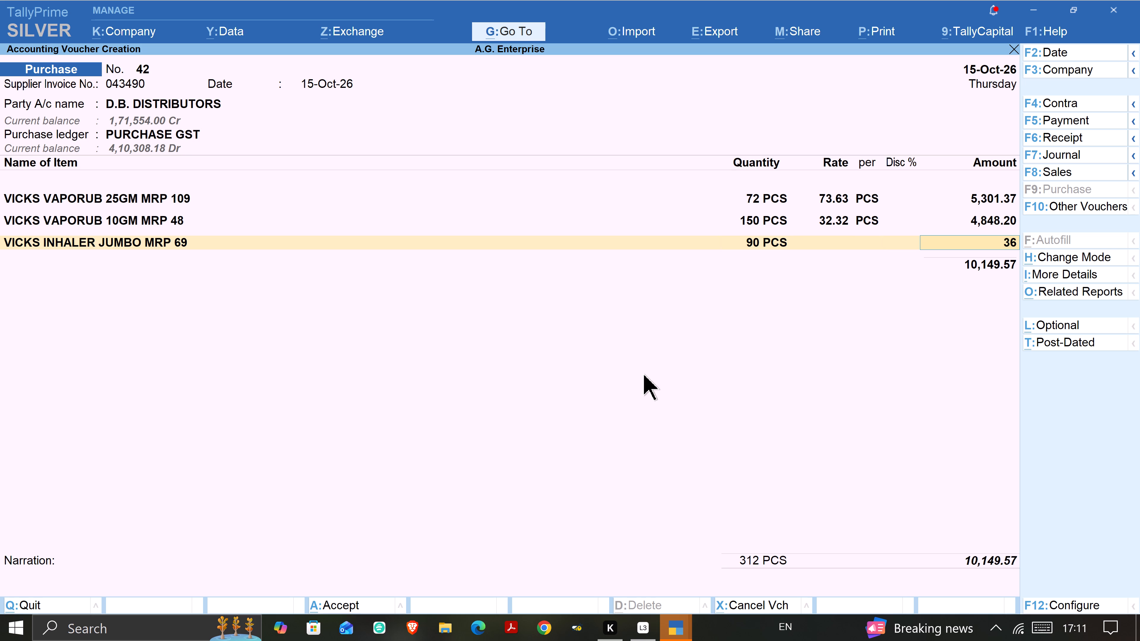
{"action": "key", "text": "BackSpace"}
{"action": "type", "text": "96"}
{"action": "key", "text": "5"}
{"action": "type", "text": ".8"}
{"action": "key", "text": "7"}
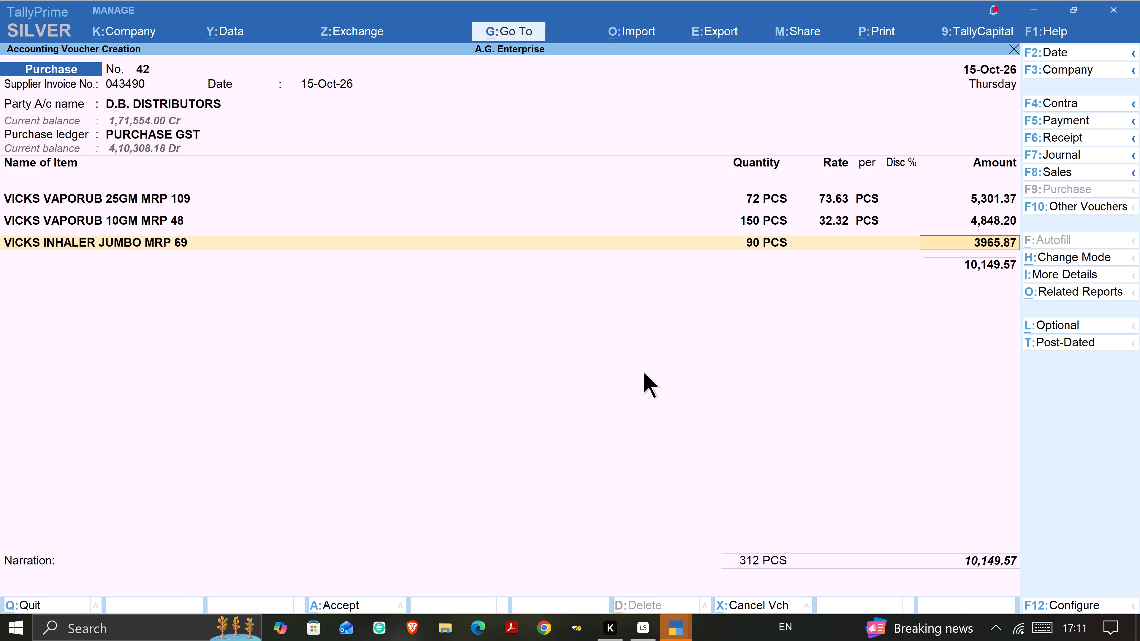
{"action": "key", "text": "Return"}
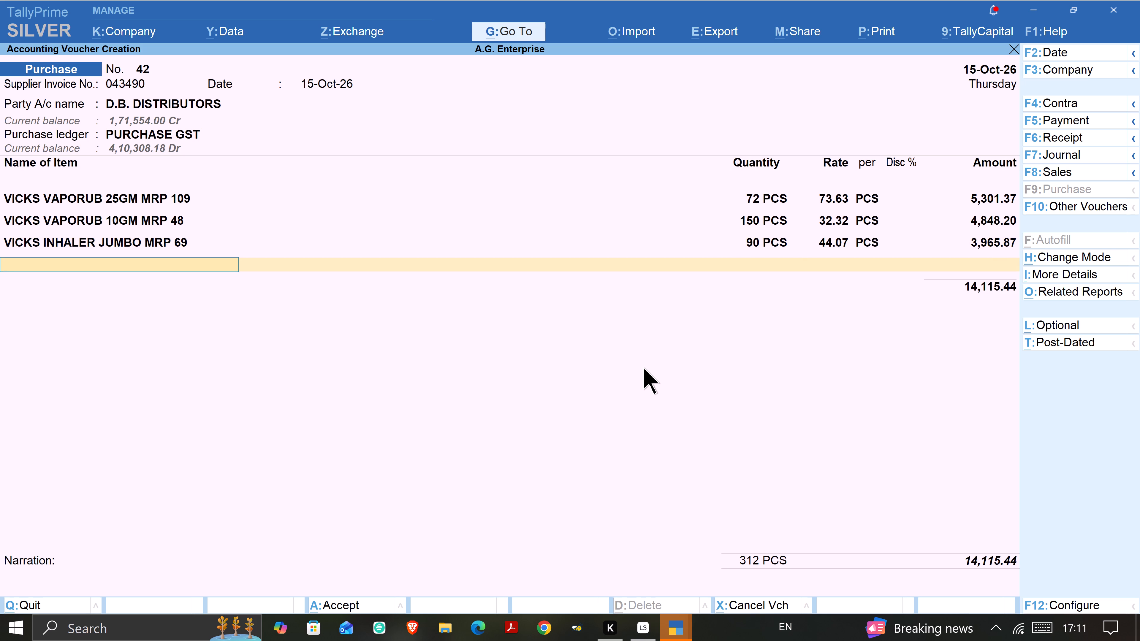
Add VICKS BABYRUB MRP 59 as the fourth stock item, with a quantity of 80 PCS and an amount of 3043.34.
{"action": "type", "text": "vicks"}
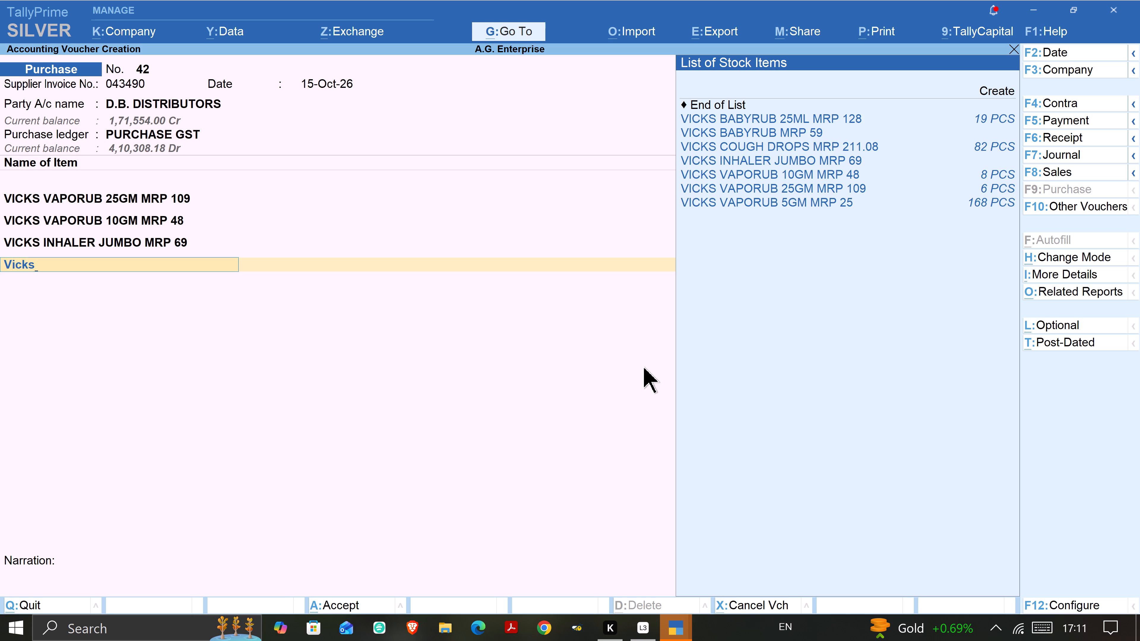
{"action": "key", "text": "Down"}
{"action": "key", "text": "Down"}
{"action": "key", "text": "Return"}
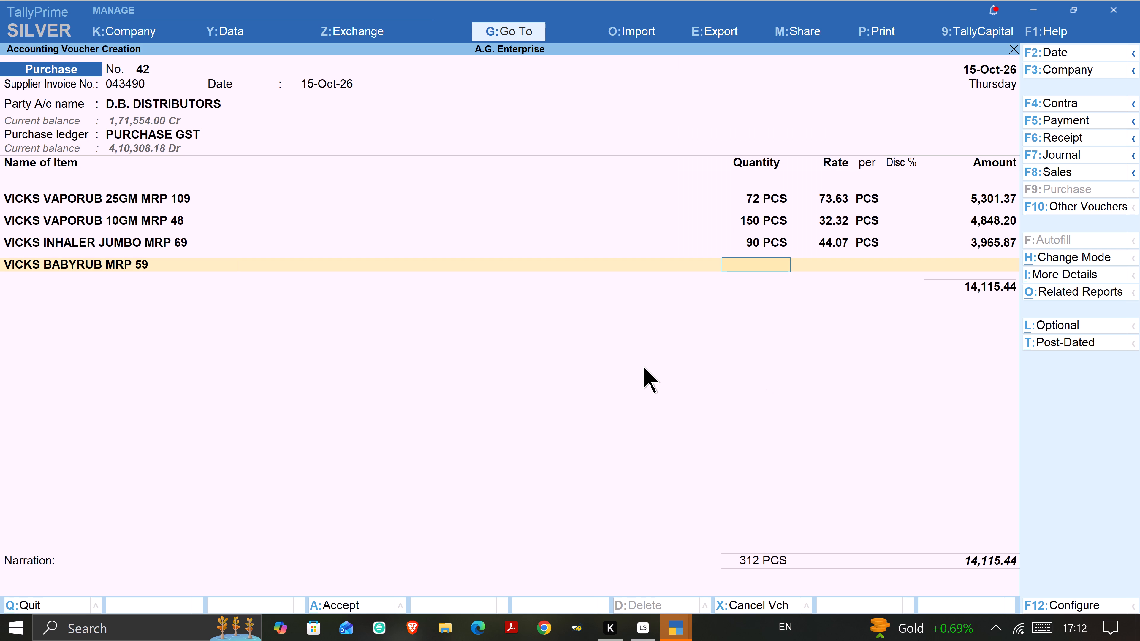
{"action": "type", "text": "80"}
{"action": "key", "text": "Return"}
{"action": "key", "text": "Return"}
{"action": "key", "text": "Return"}
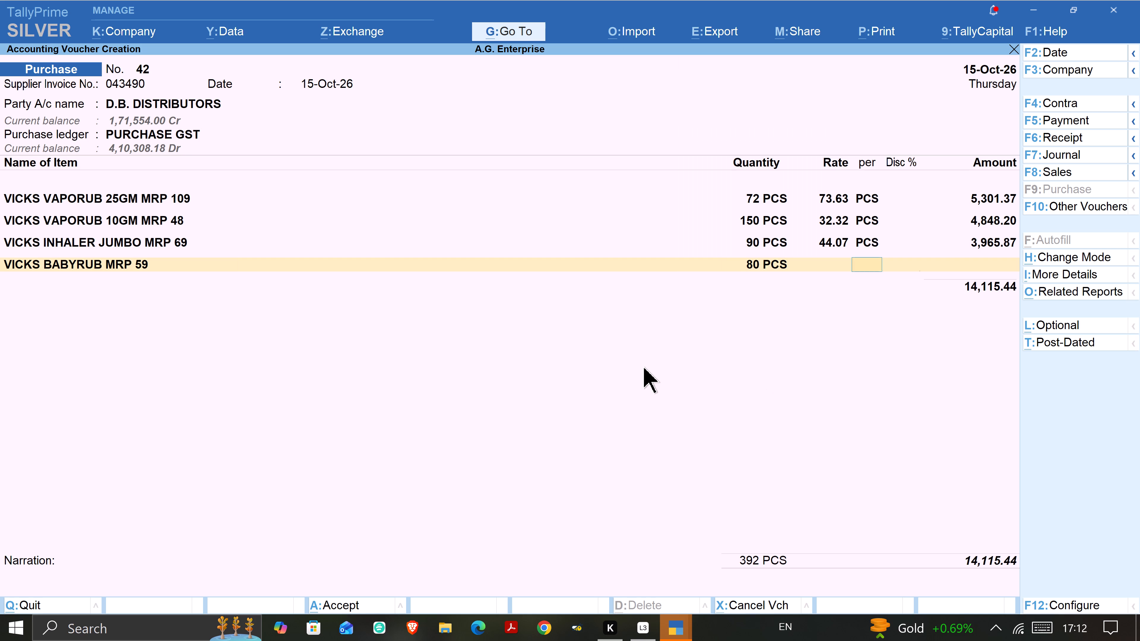
{"action": "key", "text": "Return"}
{"action": "type", "text": "30"}
{"action": "type", "text": "43.34"}
{"action": "key", "text": "Return"}
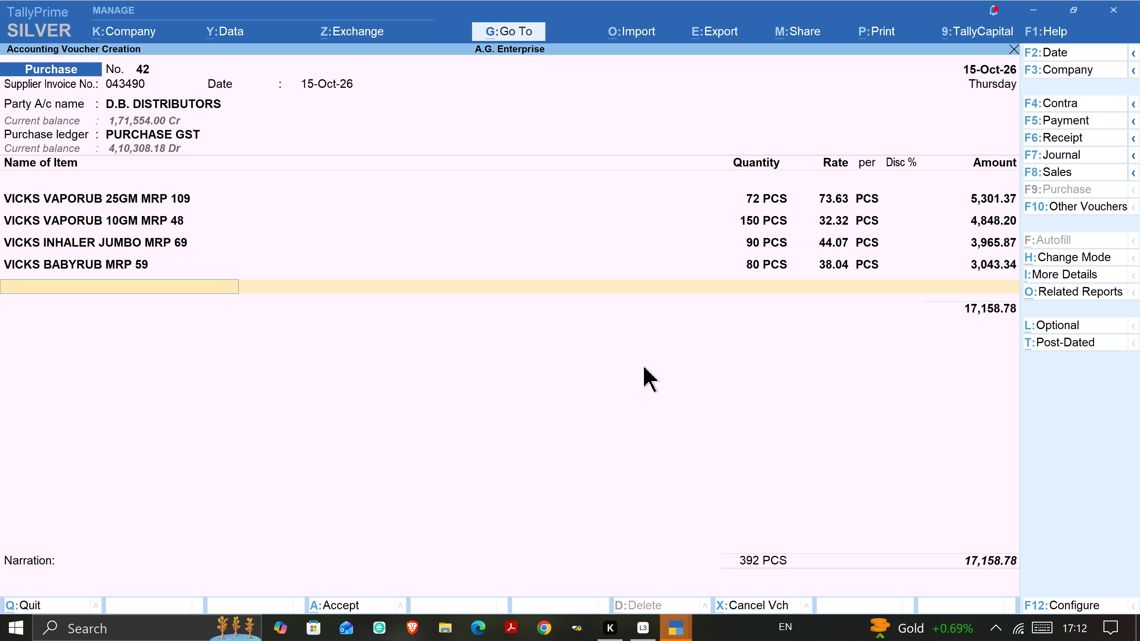
Look up "gil" for the fifth item line and start creating a new stock item from the list.
{"action": "type", "text": "gil"}
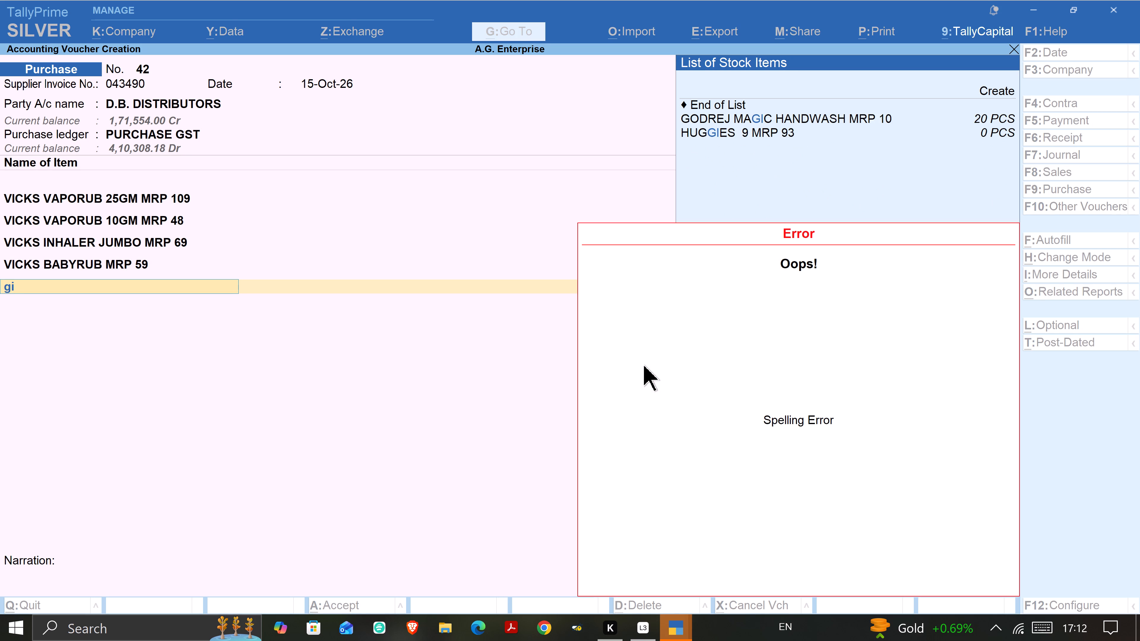
{"action": "key", "text": "Up"}
{"action": "key", "text": "Up"}
{"action": "key", "text": "Up"}
{"action": "key", "text": "Up"}
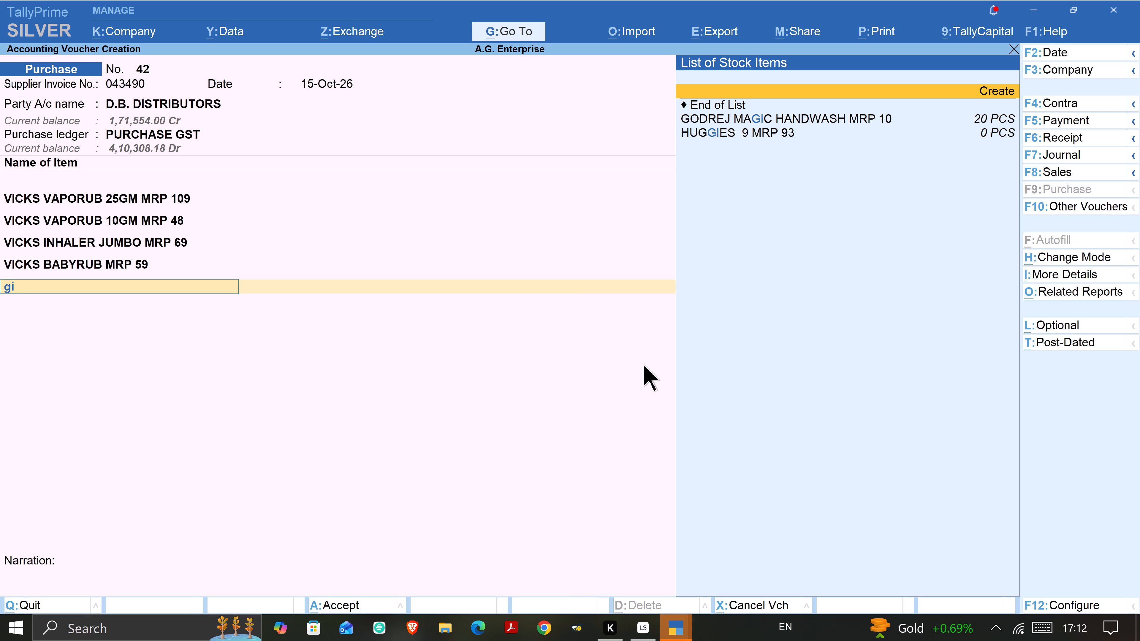
{"action": "key", "text": "Return"}
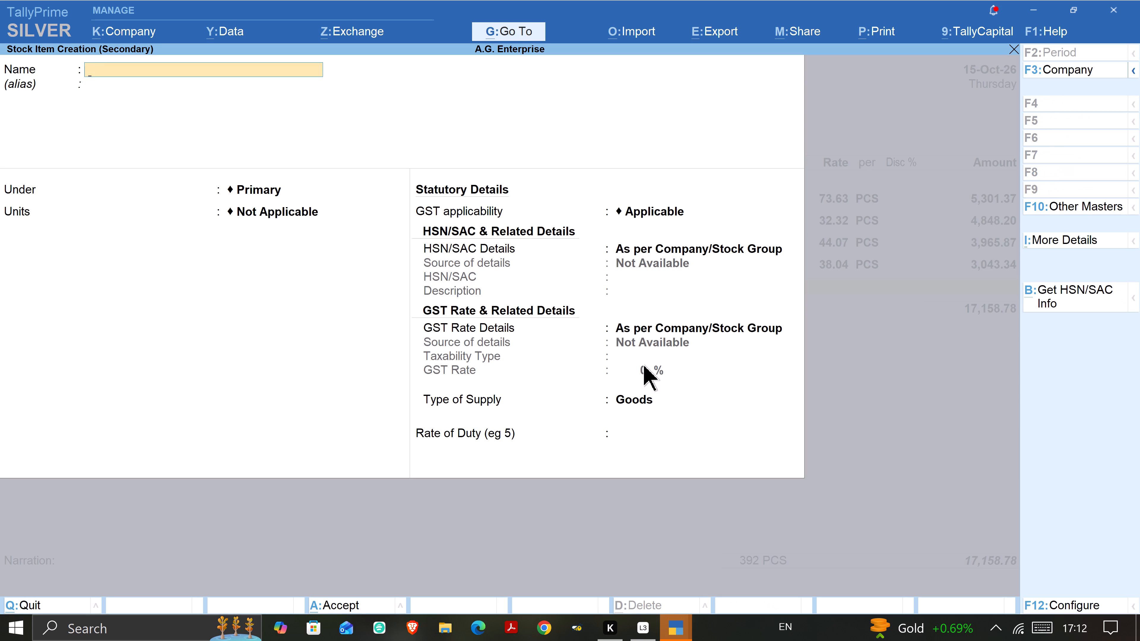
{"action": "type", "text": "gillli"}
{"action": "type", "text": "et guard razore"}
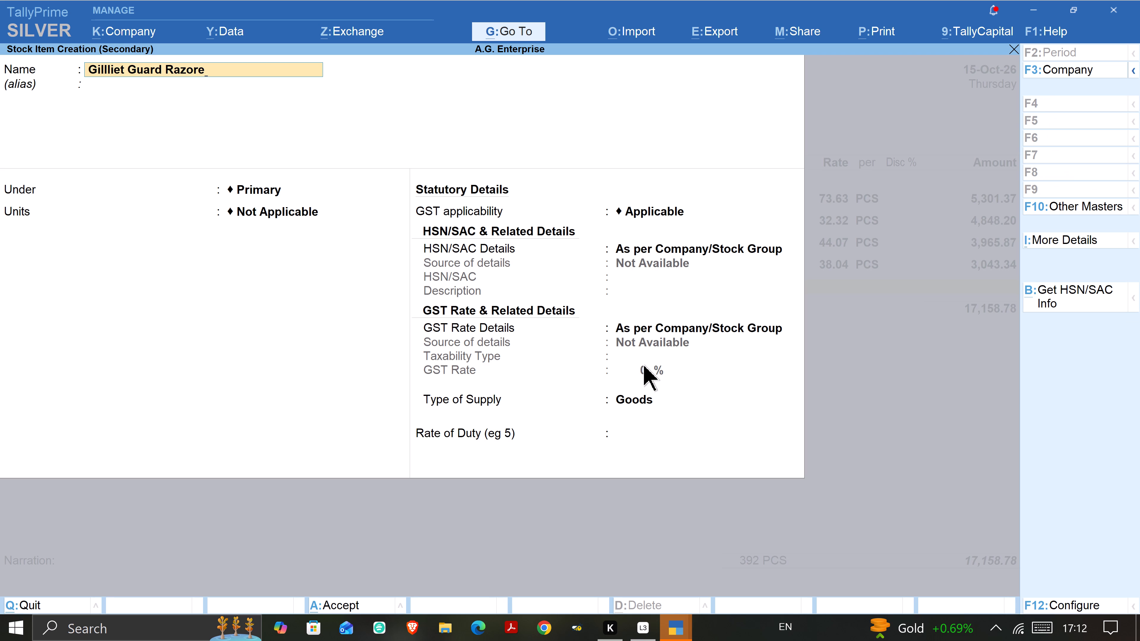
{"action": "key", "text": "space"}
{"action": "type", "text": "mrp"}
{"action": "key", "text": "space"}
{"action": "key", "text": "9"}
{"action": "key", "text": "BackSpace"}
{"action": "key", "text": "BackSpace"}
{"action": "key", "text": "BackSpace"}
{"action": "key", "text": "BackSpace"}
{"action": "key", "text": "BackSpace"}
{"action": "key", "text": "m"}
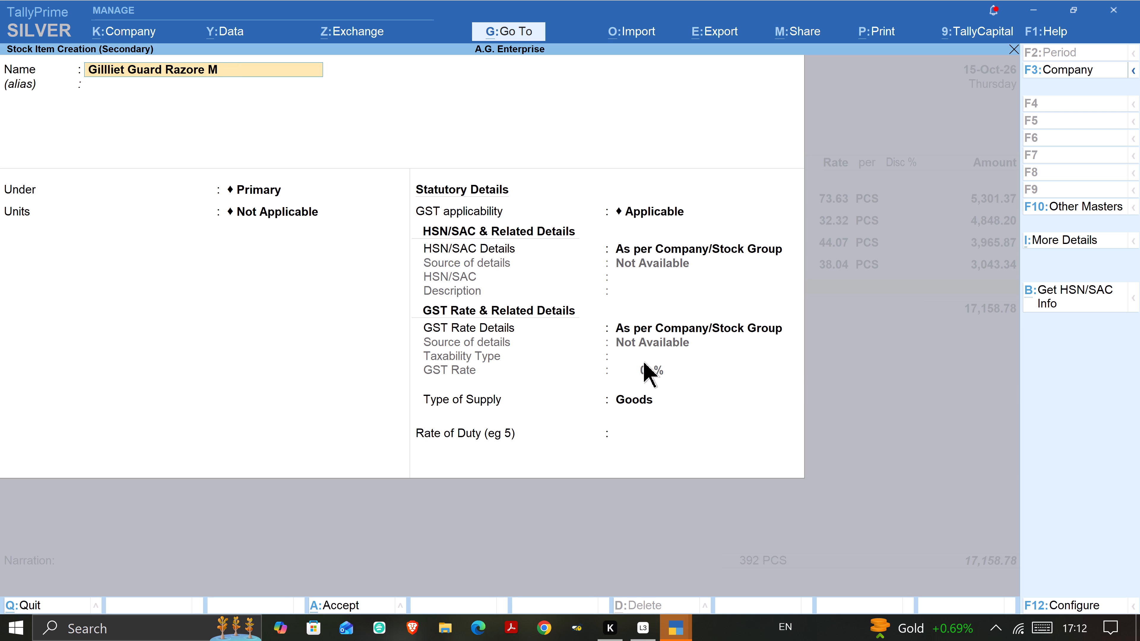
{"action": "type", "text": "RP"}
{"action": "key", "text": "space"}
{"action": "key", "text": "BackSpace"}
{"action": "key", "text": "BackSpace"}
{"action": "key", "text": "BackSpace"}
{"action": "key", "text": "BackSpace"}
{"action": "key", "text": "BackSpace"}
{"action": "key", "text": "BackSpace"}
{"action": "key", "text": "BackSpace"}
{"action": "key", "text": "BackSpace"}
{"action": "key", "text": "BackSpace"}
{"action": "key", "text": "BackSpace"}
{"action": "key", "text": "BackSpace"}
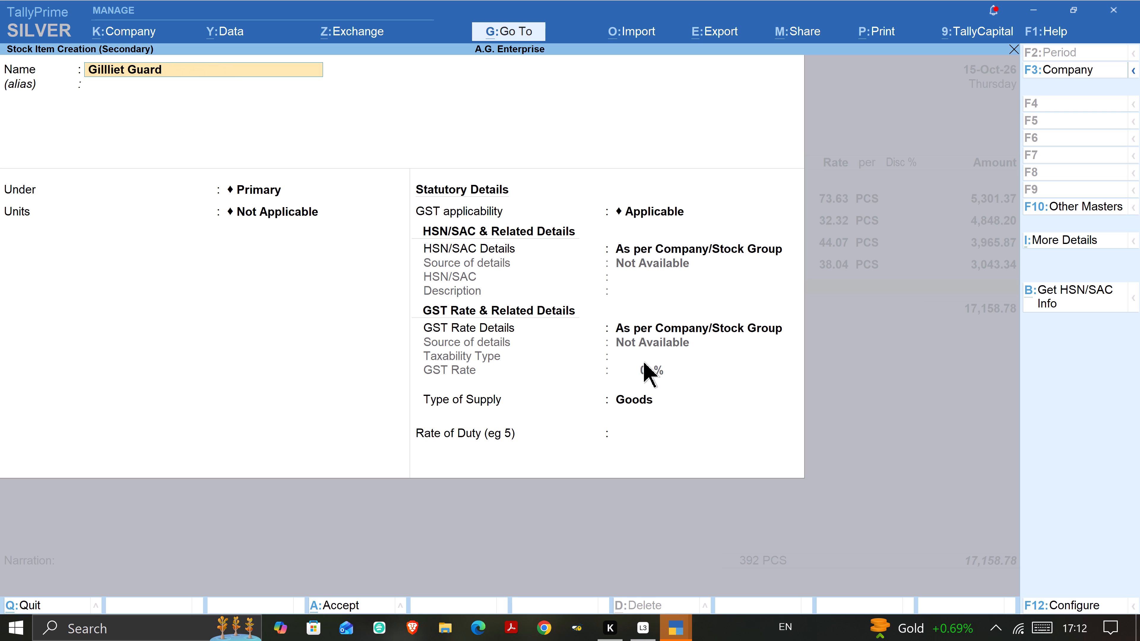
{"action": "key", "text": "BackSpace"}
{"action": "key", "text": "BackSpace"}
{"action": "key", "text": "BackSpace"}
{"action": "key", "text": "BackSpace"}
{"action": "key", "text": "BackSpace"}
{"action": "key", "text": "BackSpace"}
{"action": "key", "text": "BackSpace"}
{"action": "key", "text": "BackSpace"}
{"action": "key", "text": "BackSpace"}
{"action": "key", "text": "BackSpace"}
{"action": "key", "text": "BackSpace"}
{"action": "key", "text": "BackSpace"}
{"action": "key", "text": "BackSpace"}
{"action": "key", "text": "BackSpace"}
Name the new stock item GILLIET GUARD RAZOR MRP 30 and leave its alias blank.
{"action": "type", "text": "ILL"}
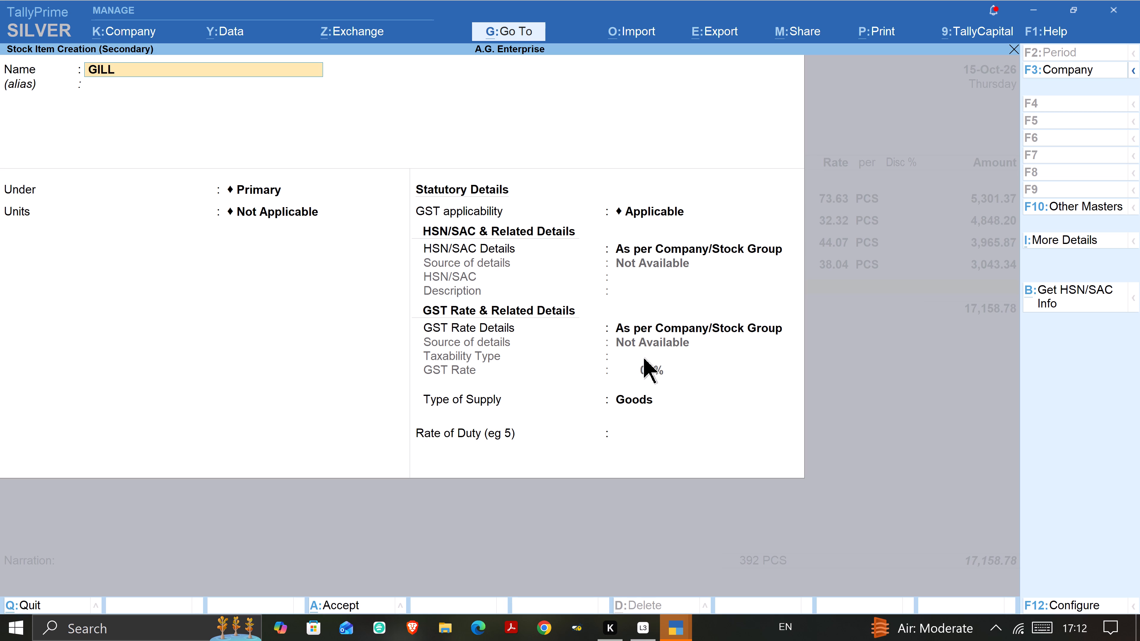
{"action": "key", "text": "i"}
{"action": "type", "text": "ET GUARD"}
{"action": "key", "text": "space"}
{"action": "type", "text": "RA"}
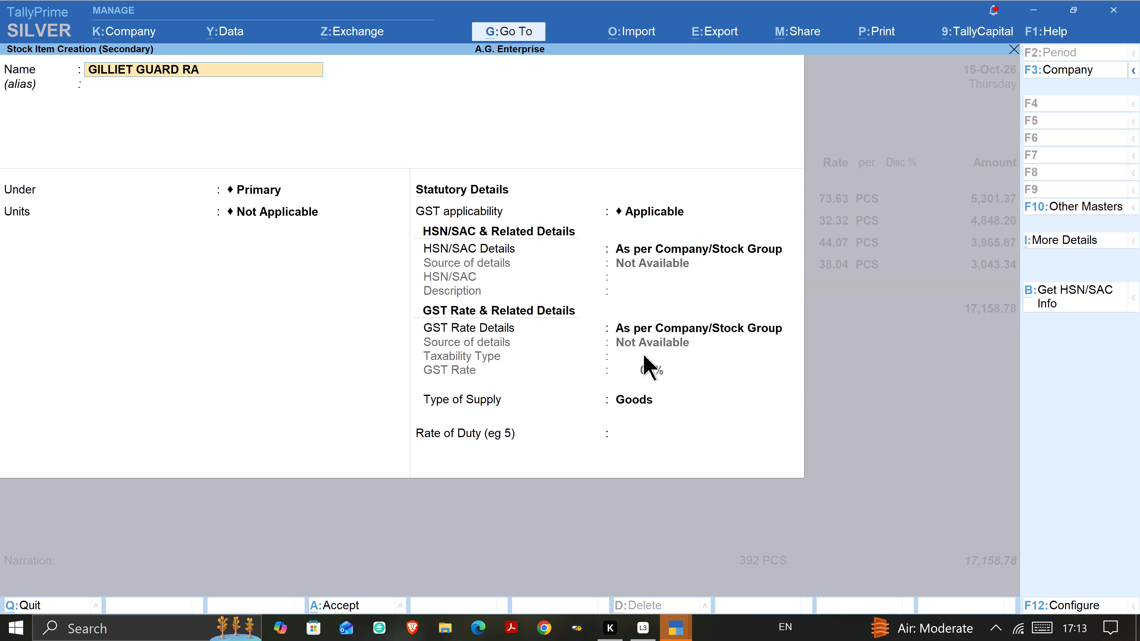
{"action": "type", "text": "ZOR"}
{"action": "key", "text": "space"}
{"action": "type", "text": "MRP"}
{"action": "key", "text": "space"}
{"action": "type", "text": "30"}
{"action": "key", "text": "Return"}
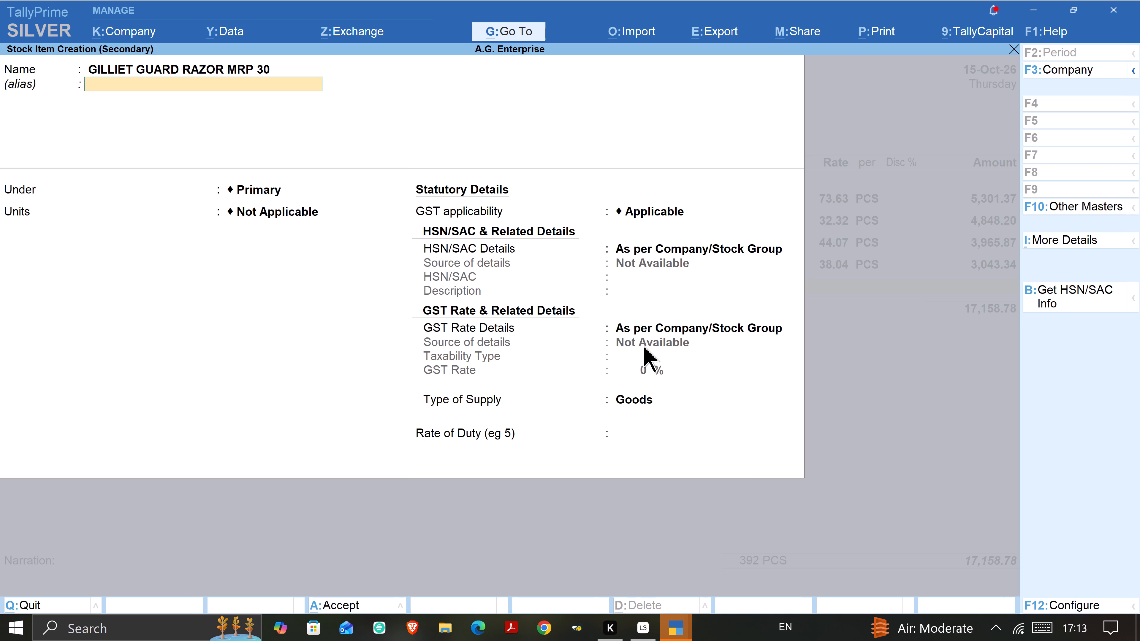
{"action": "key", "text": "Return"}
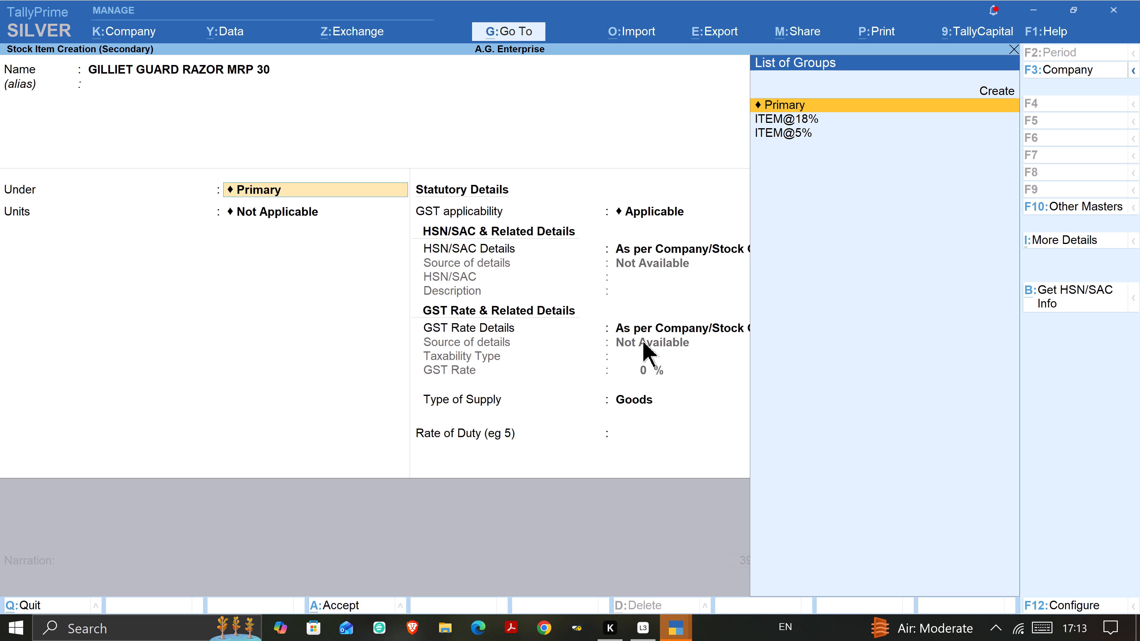
Place the razor item under the ITEM@18% group with PCS as its unit and batch maintenance left at No.
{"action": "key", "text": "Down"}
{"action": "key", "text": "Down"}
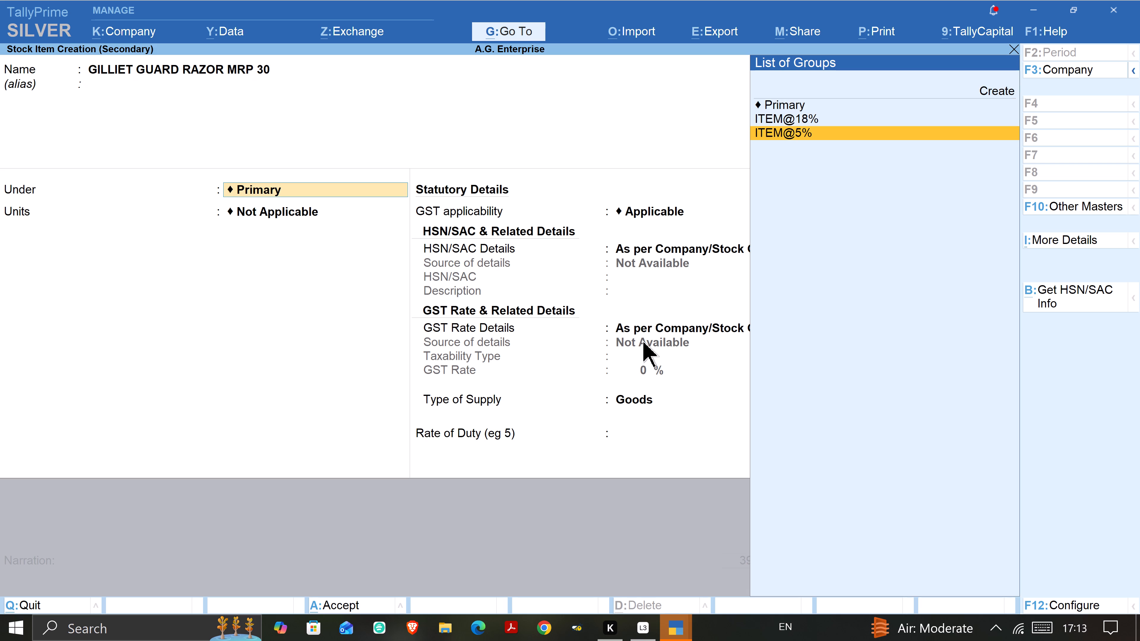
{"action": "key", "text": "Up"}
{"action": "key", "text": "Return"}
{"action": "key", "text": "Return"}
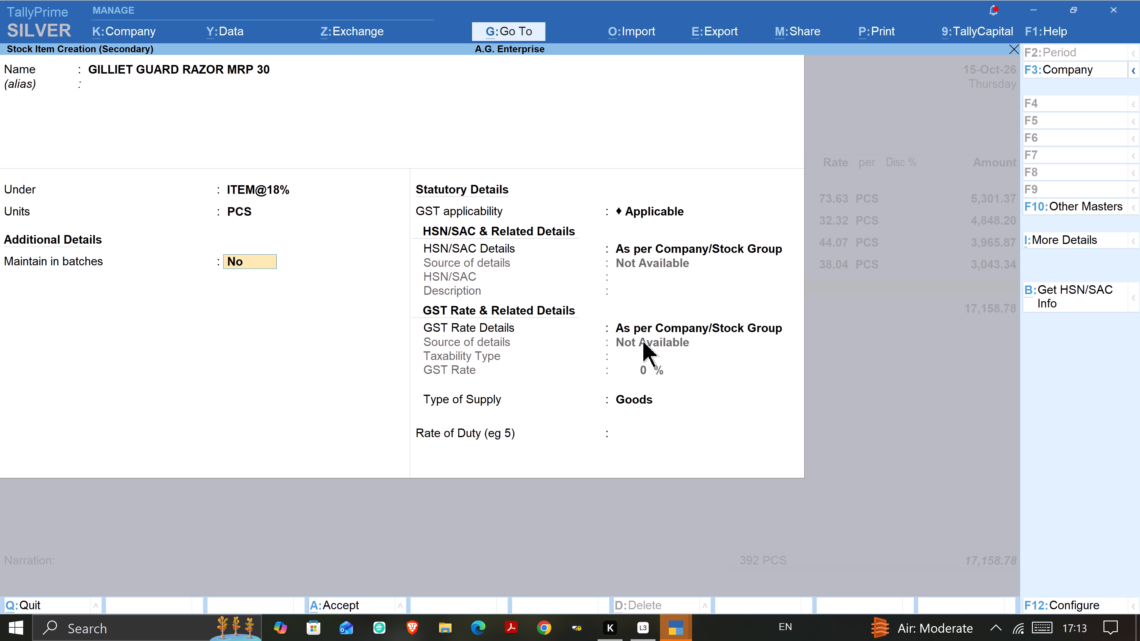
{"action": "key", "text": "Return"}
Specify the razor item's own HSN/SAC details with code 82121010, leaving the description blank.
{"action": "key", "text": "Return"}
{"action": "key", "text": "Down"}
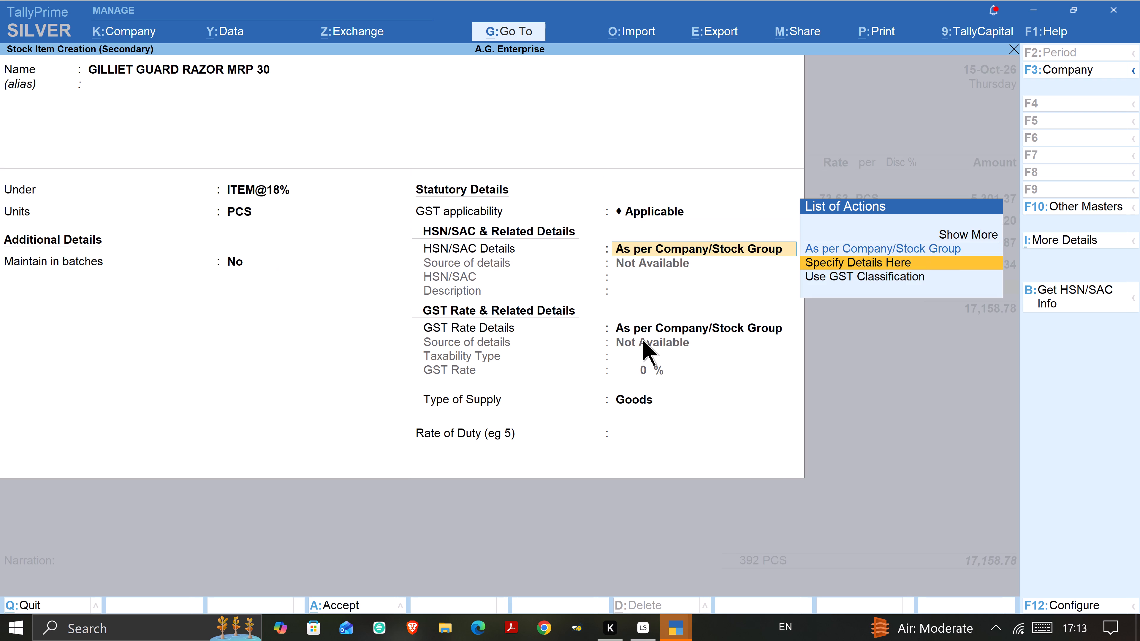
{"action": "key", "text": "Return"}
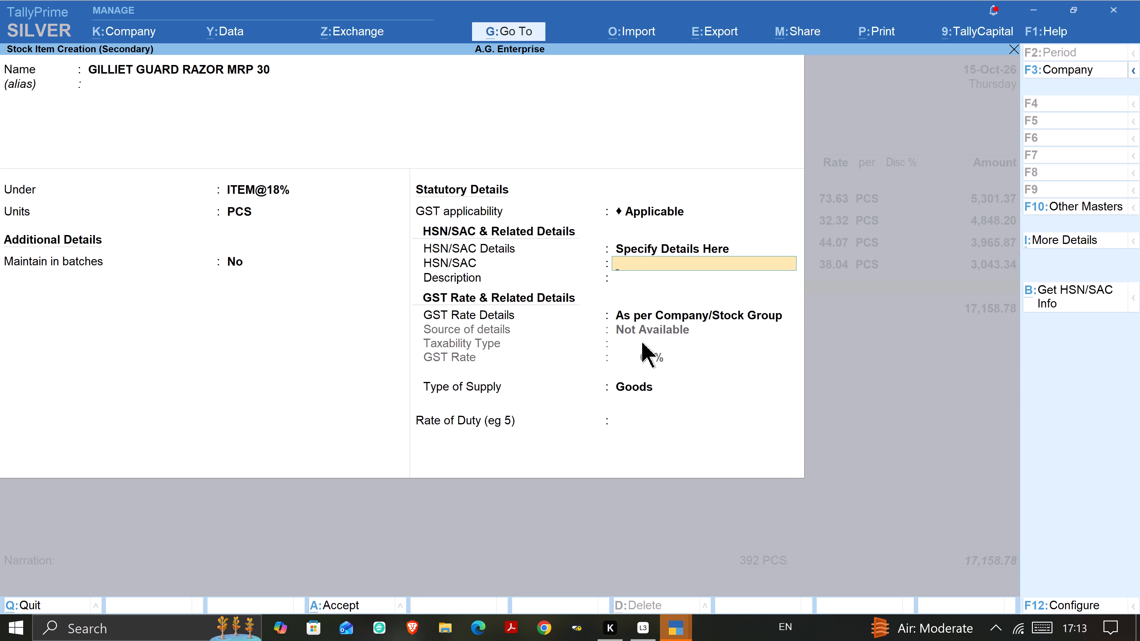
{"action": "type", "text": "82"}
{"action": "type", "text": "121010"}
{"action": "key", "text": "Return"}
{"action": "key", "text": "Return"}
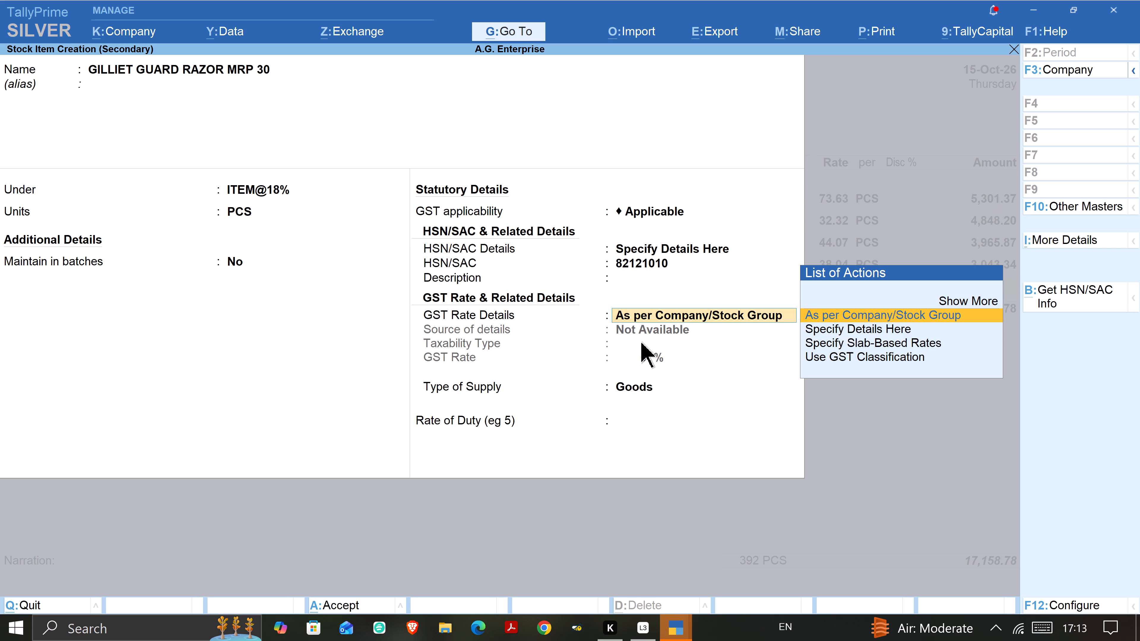
Specify the razor item's own GST rate details as Taxable at 18%, keep the supply type as Goods, and save the item.
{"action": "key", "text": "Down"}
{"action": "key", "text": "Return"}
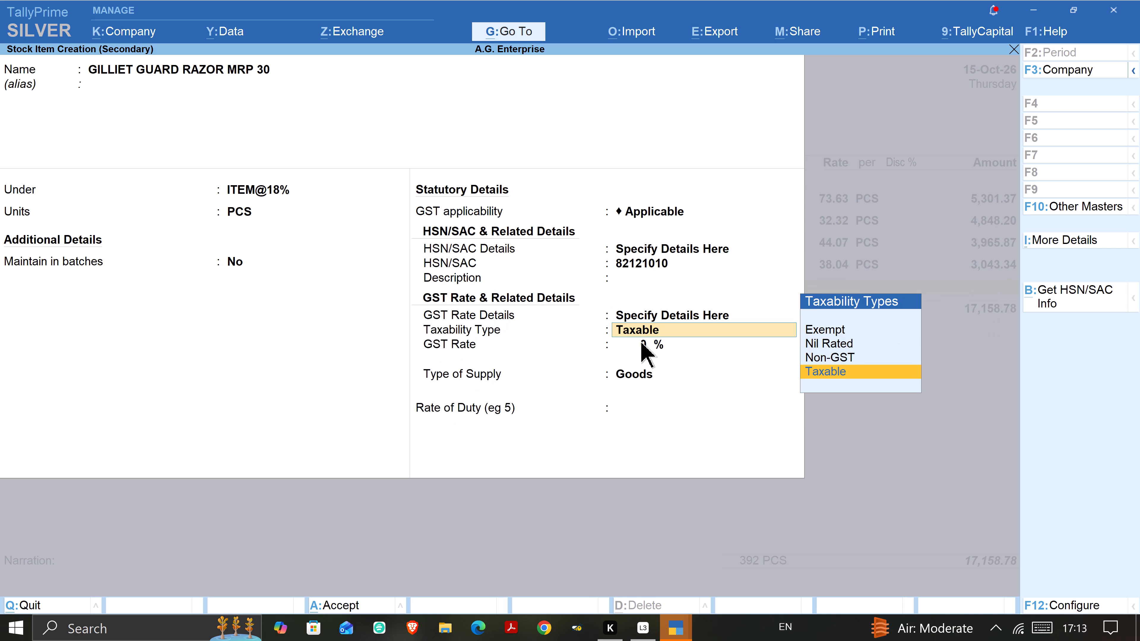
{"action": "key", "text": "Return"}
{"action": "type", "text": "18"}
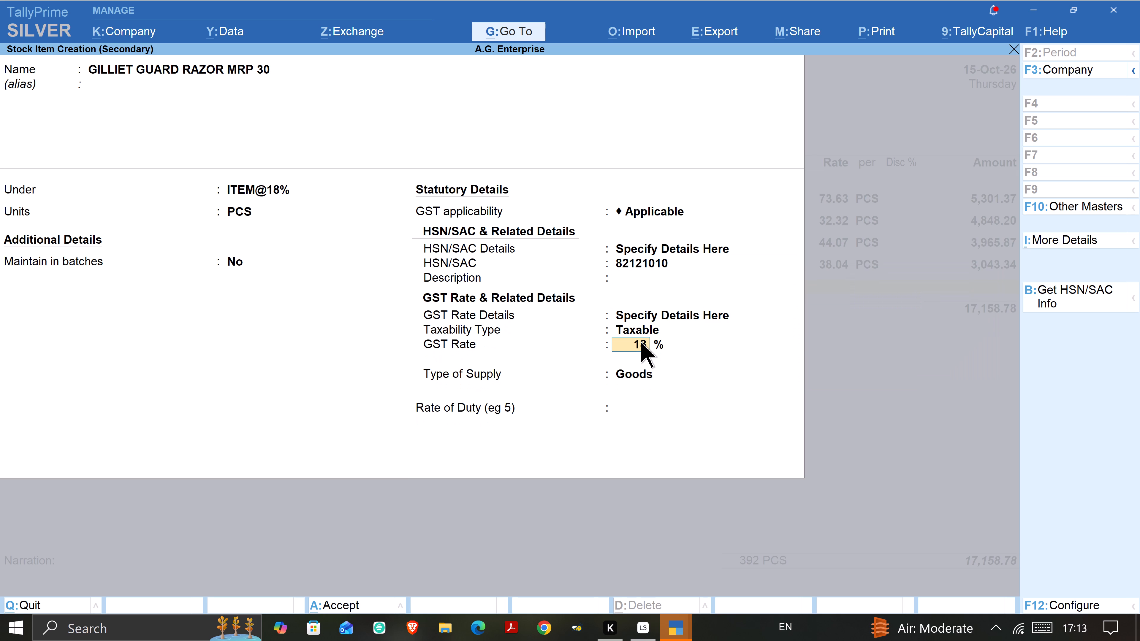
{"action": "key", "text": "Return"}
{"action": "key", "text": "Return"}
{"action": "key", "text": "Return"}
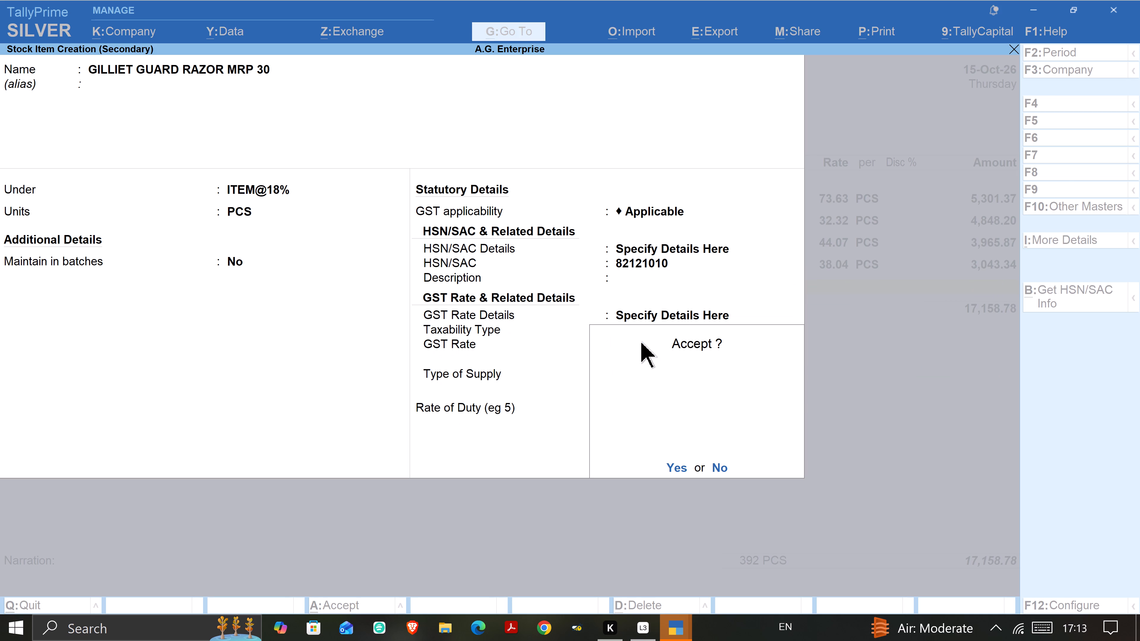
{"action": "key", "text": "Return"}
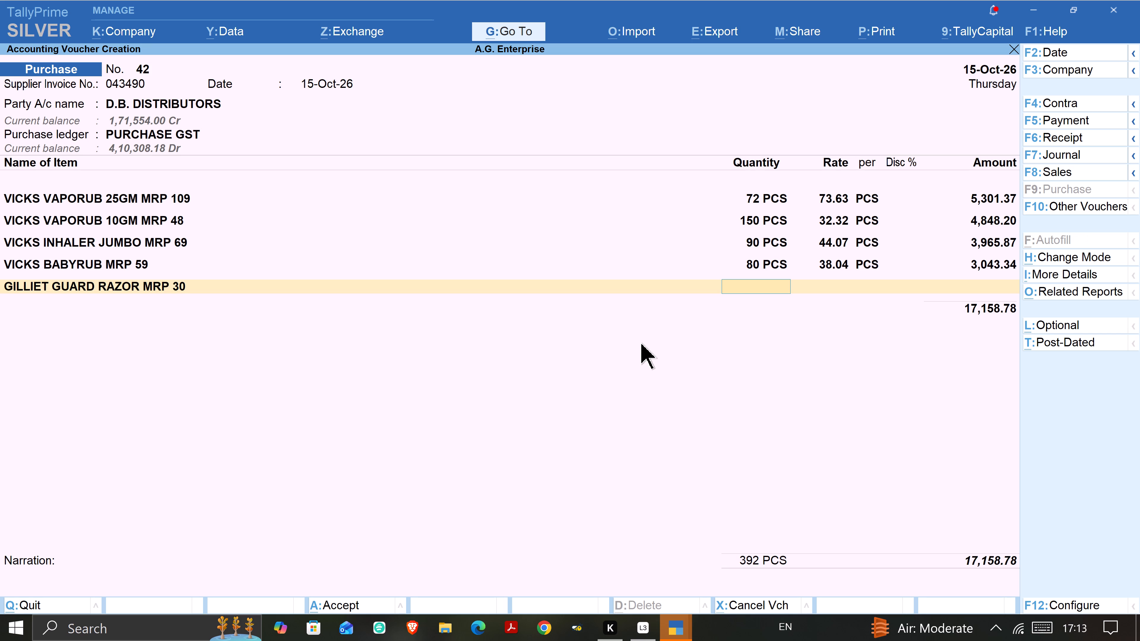
Set GILLIET GUARD RAZOR MRP 30 to a quantity of 260 PCS and an amount of 871.76, leaving the rate blank.
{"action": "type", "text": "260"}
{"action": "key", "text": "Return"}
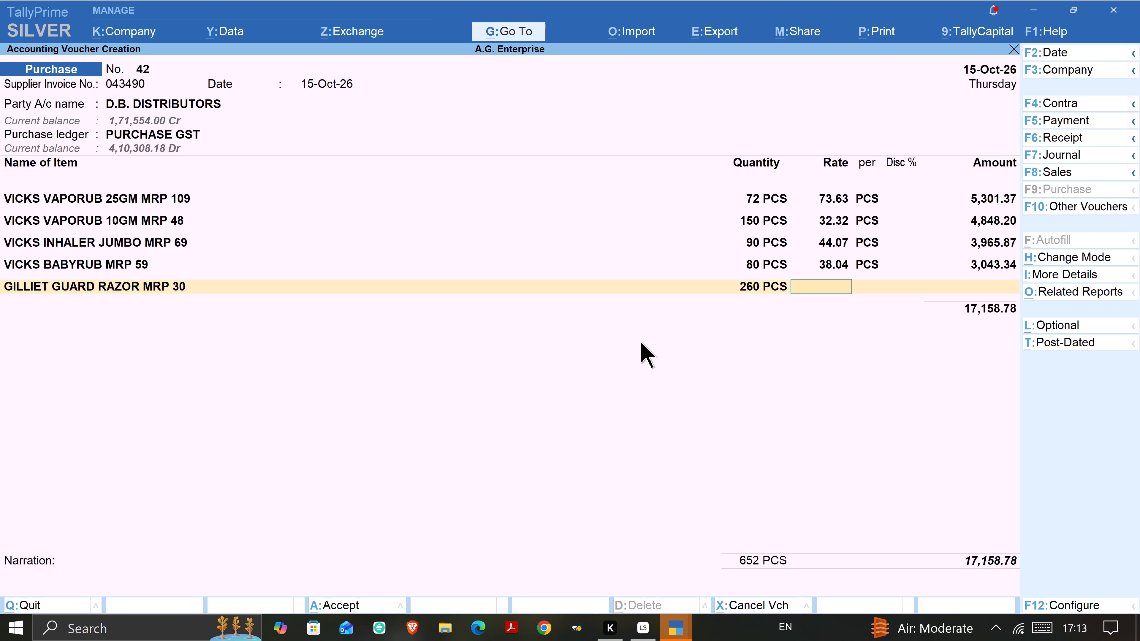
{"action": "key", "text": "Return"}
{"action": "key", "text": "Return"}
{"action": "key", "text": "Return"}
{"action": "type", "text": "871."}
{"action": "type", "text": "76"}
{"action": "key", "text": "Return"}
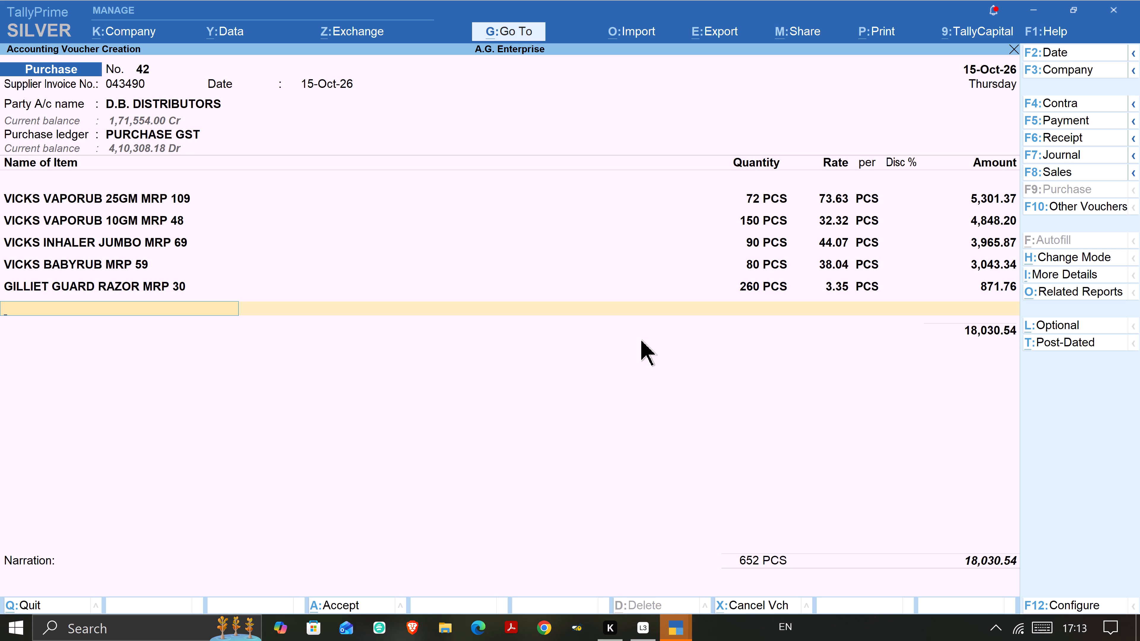
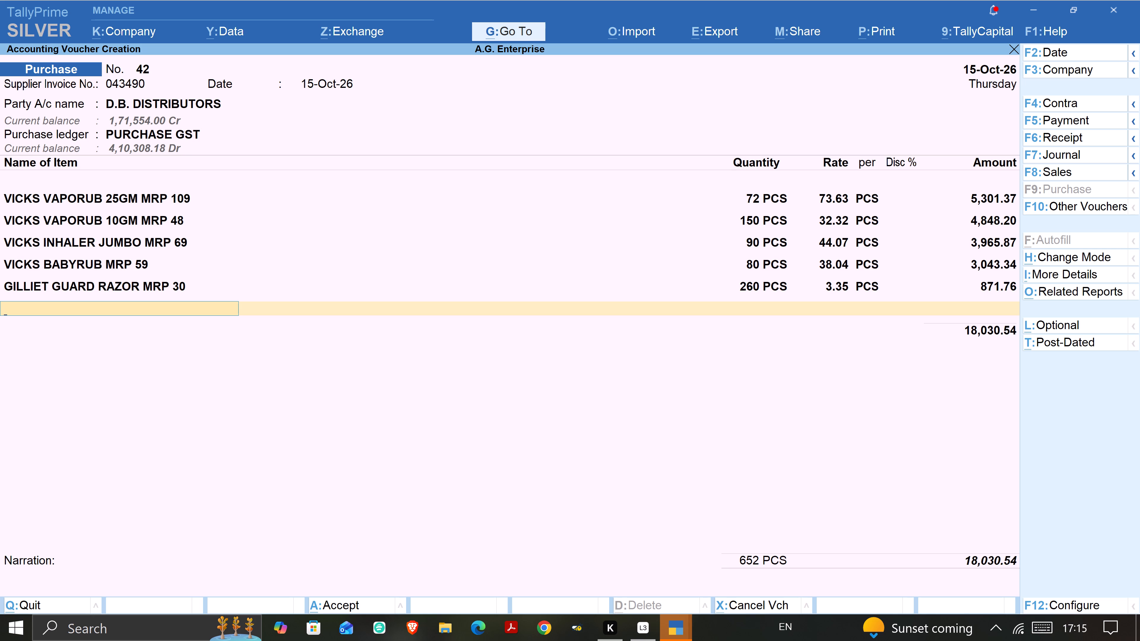
Search the stock items for WHI and look through the matches for the Whispher item on the invoice.
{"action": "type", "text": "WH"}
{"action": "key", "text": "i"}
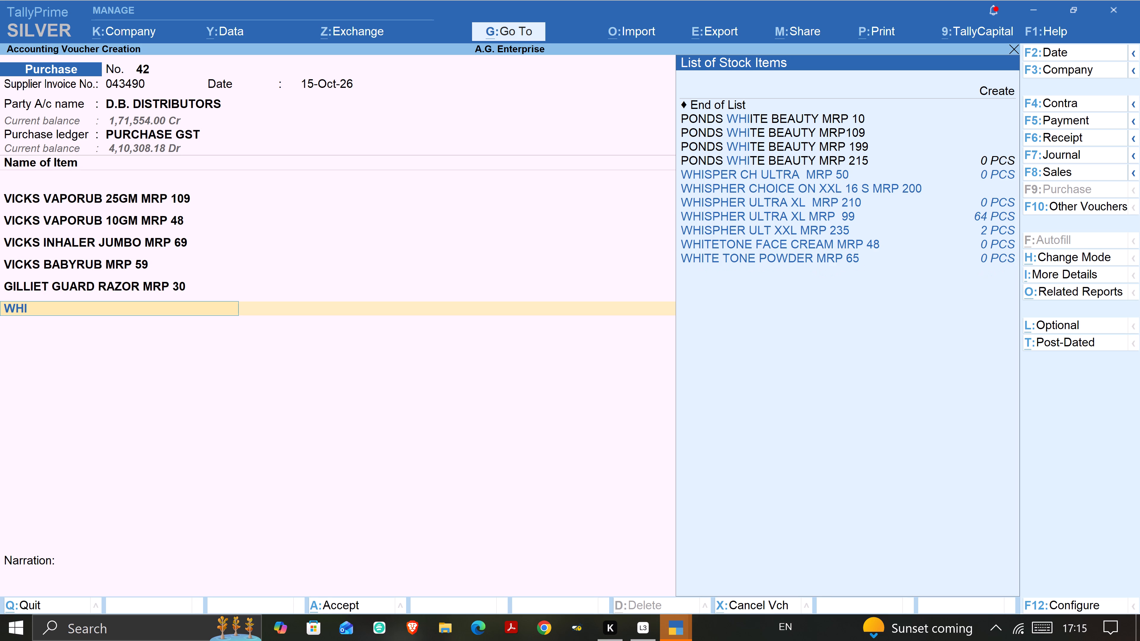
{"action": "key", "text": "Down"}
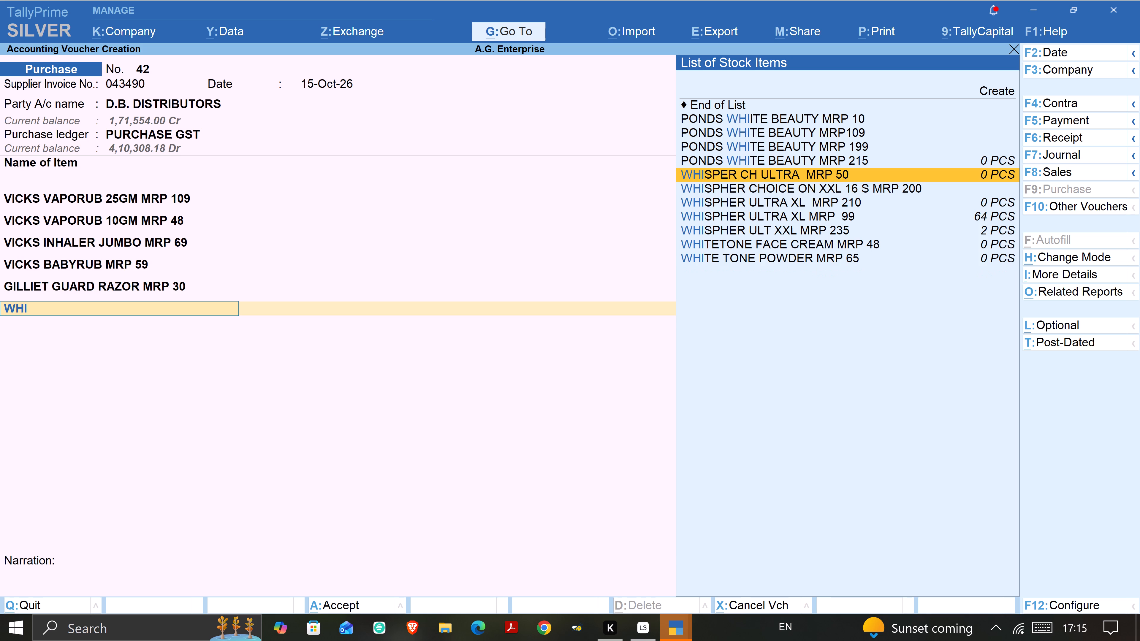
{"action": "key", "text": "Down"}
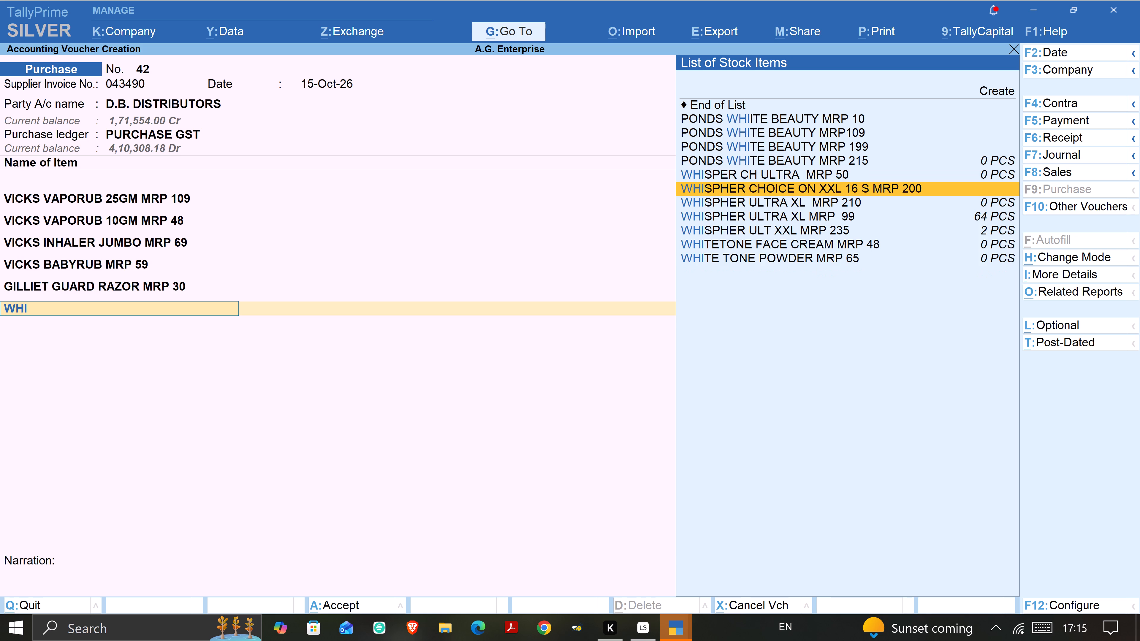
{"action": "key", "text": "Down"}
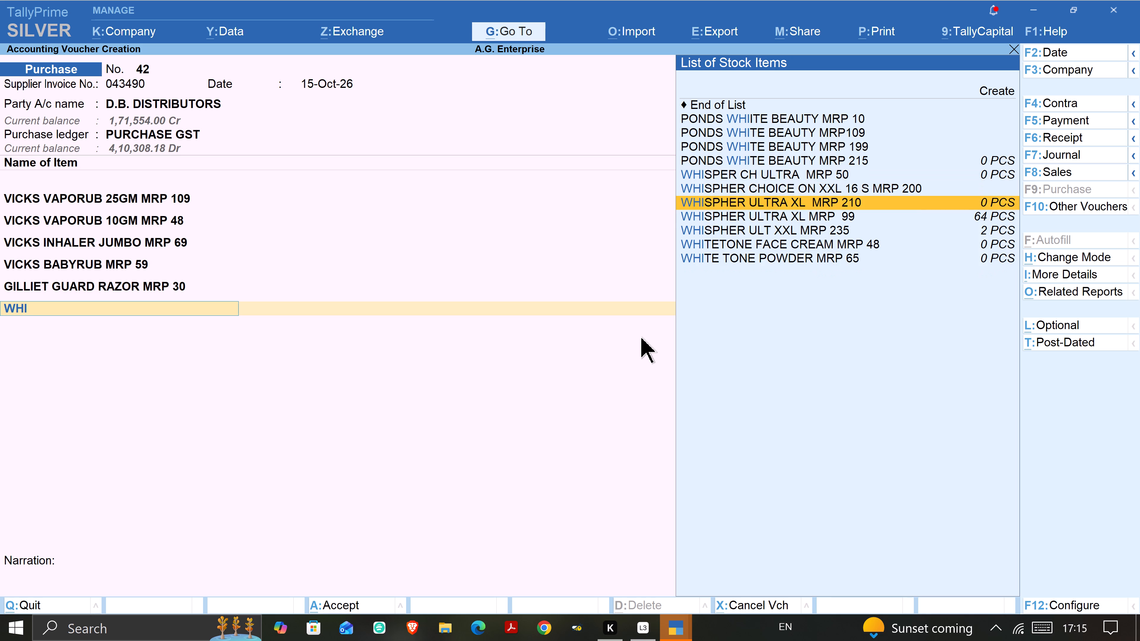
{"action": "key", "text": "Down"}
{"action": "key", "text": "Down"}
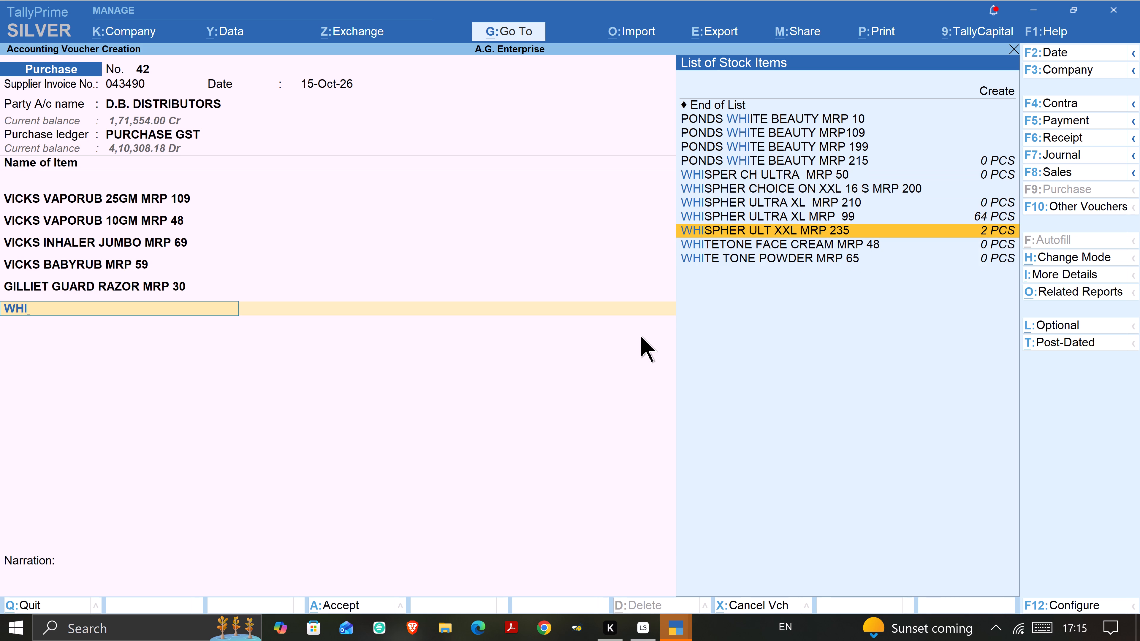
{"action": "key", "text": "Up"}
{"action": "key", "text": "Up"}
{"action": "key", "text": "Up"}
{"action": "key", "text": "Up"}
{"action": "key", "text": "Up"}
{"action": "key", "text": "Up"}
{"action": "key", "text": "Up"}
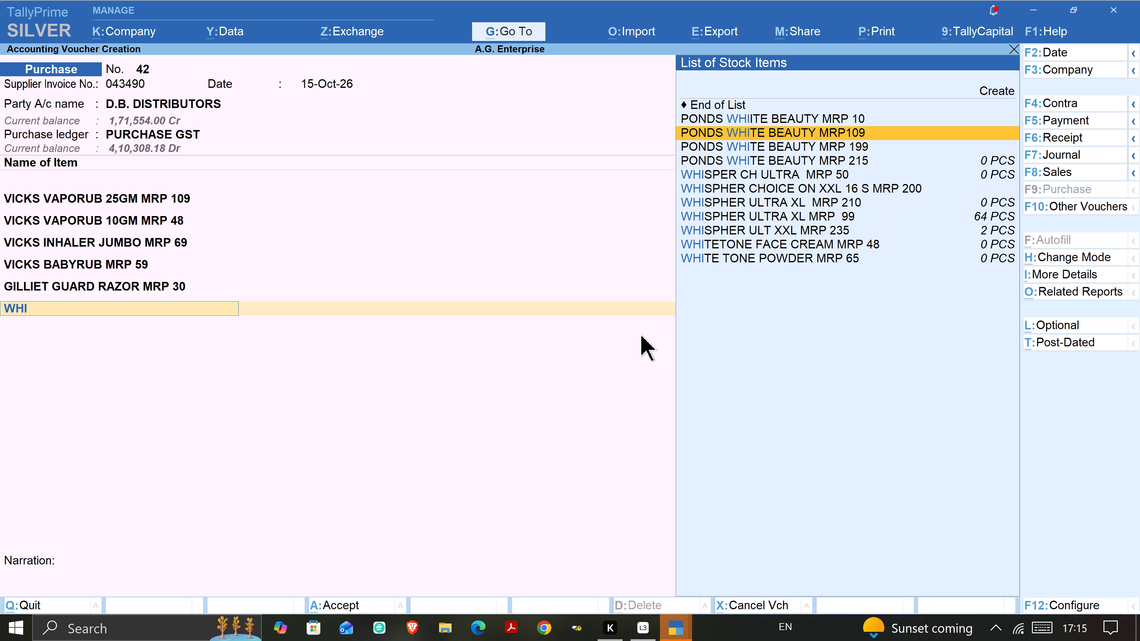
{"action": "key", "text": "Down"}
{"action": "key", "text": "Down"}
Start creating a new stock item named WHISPHER CHOICE ON XXL 16S MRP 150, leaving the alias blank.
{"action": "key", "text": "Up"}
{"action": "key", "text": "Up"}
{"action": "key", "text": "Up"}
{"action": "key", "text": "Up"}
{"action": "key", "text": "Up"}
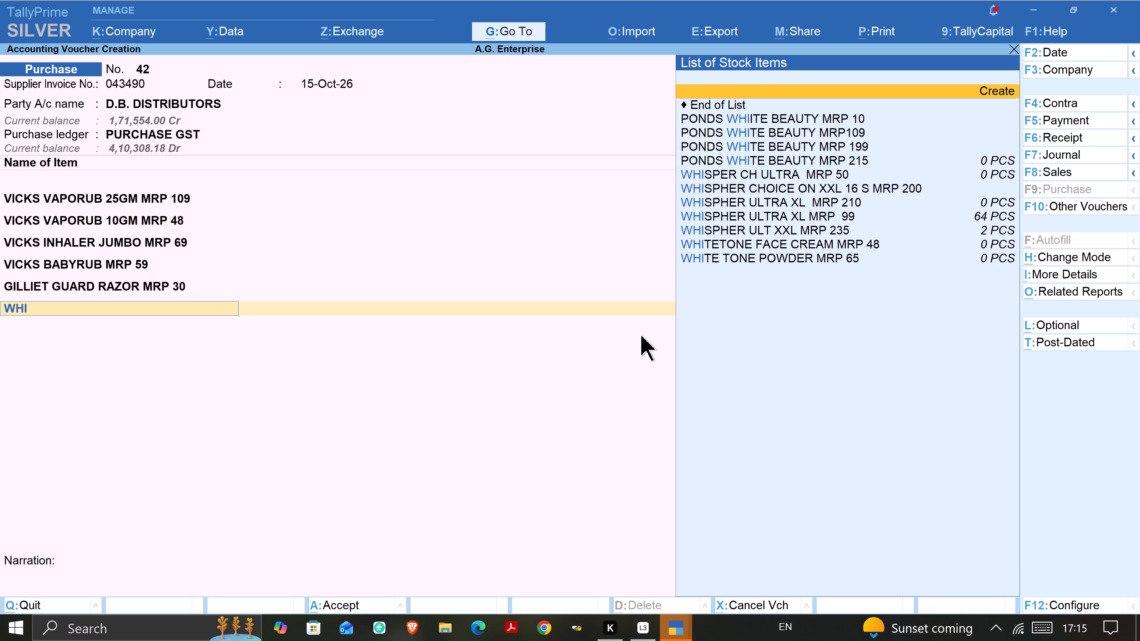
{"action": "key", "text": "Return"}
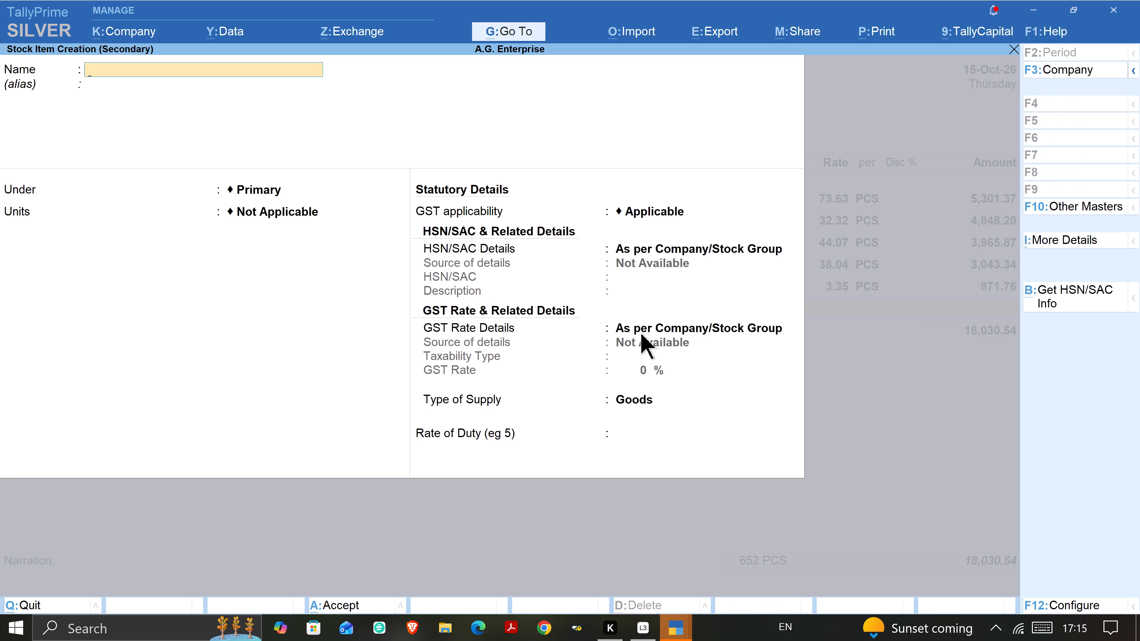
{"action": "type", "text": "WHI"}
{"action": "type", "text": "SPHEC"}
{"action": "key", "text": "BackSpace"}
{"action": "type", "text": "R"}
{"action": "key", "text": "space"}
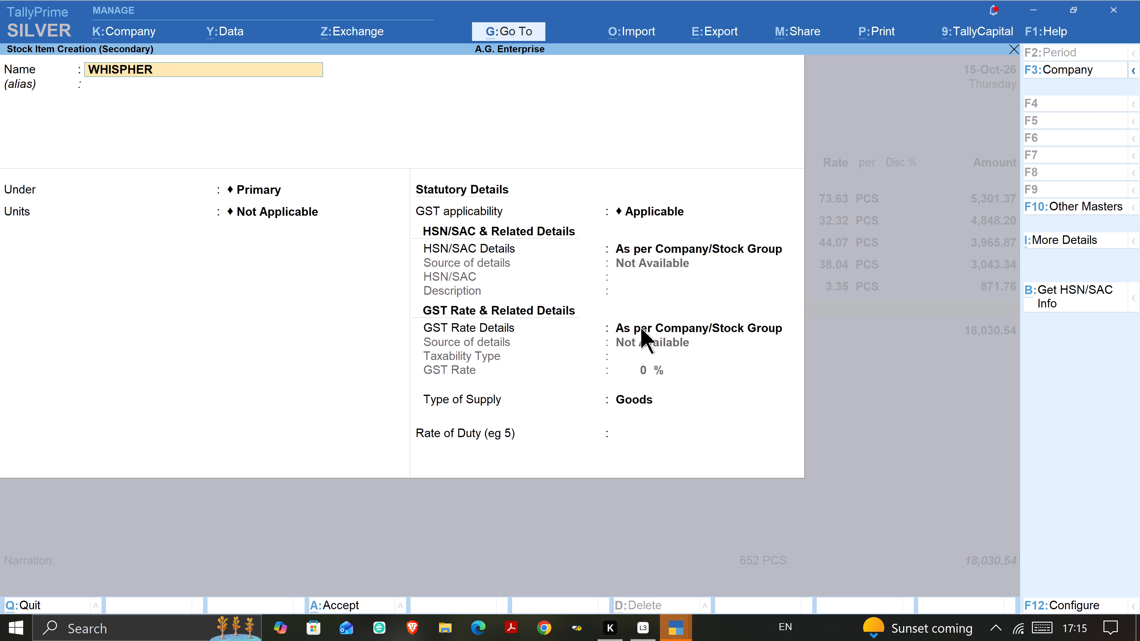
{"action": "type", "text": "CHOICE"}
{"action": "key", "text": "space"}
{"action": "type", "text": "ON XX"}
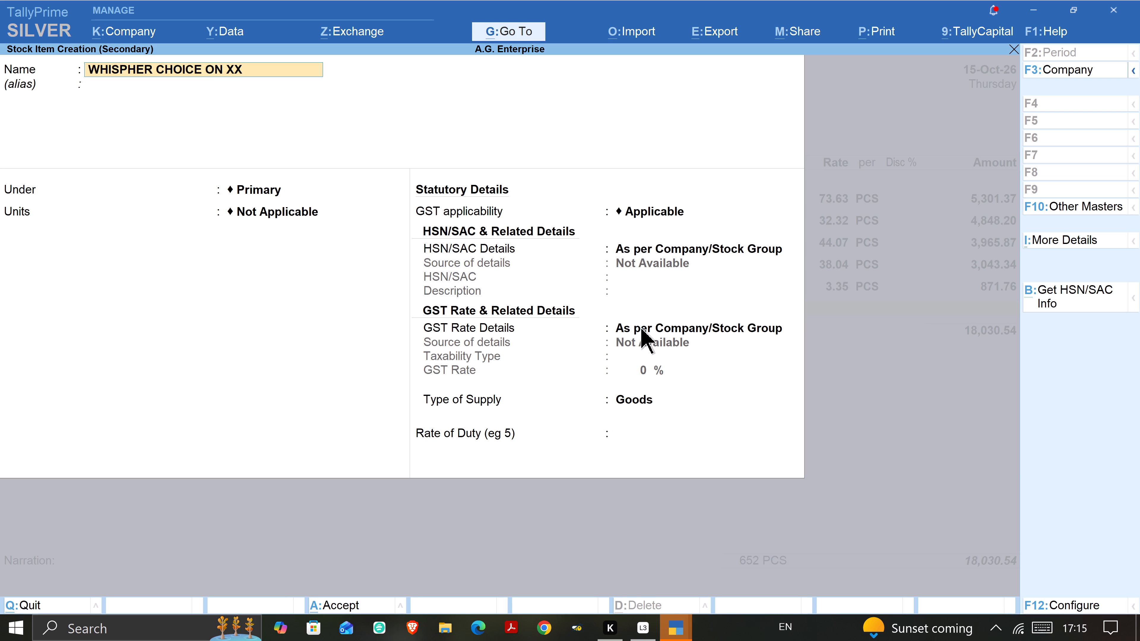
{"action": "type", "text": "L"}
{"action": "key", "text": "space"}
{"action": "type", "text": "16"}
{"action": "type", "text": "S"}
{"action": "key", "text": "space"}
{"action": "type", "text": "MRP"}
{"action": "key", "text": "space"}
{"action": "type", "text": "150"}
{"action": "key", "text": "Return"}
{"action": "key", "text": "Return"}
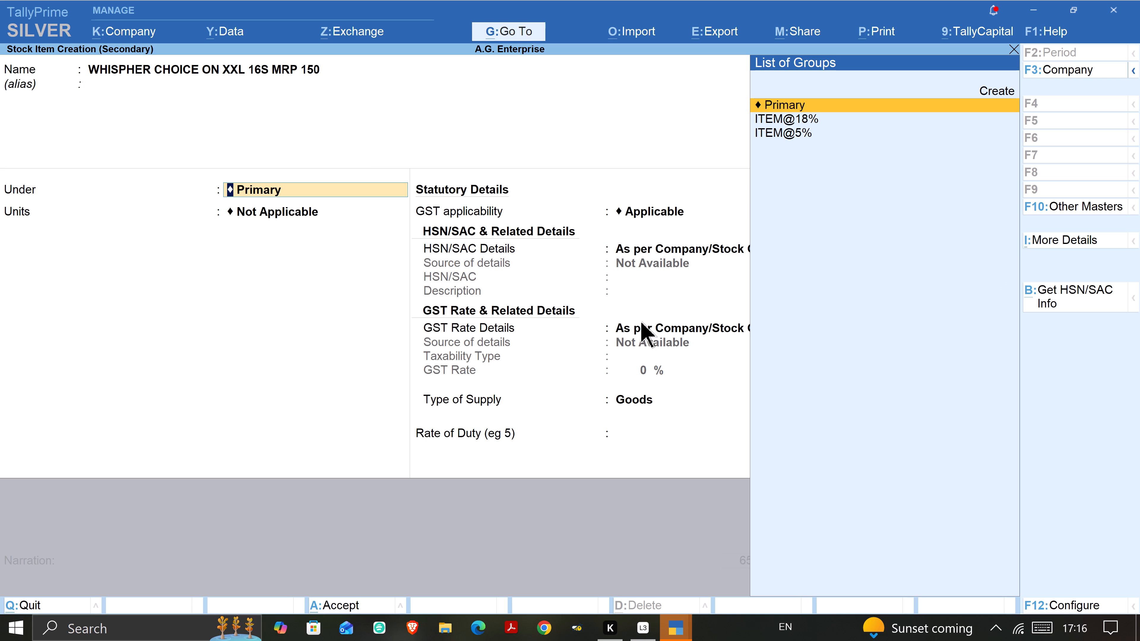
Keep the new Whispher item under Primary with PCS as its unit, batch maintenance at No and GST as Applicable.
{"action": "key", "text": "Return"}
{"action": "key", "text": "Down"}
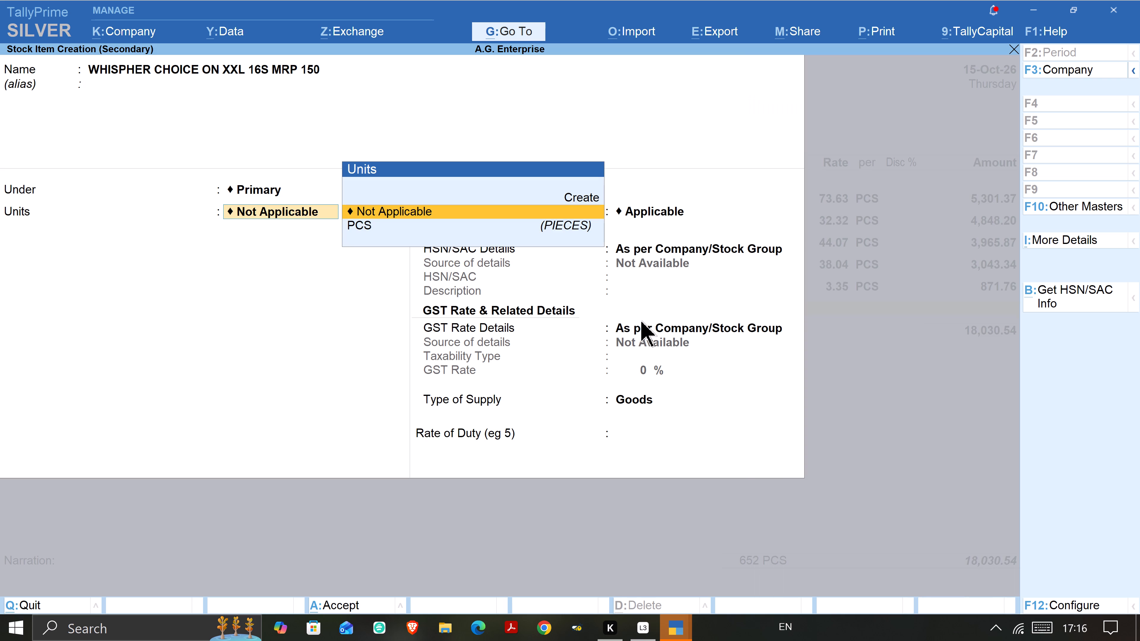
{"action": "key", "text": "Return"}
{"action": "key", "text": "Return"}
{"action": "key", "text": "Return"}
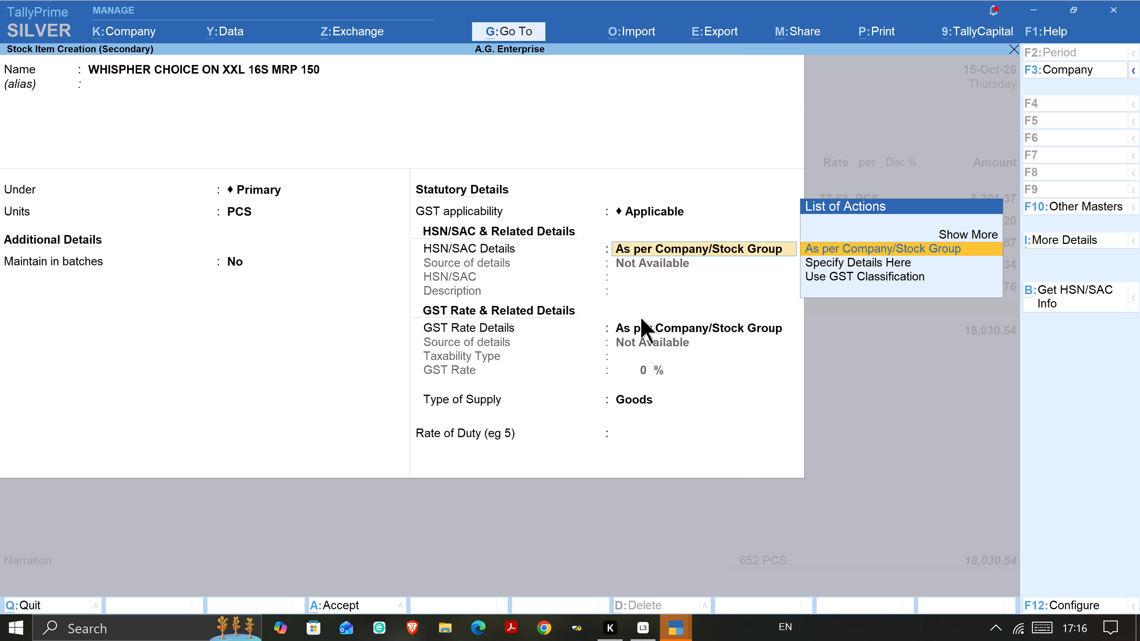
Specify the Whispher item's own HSN/SAC details with code 96190010, leaving the description blank.
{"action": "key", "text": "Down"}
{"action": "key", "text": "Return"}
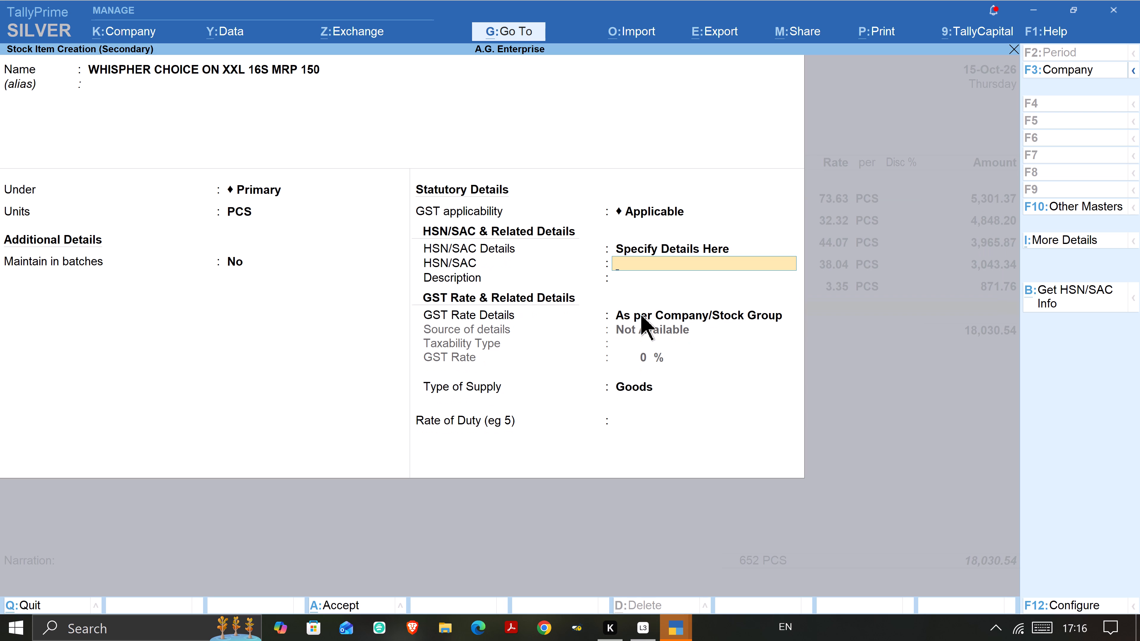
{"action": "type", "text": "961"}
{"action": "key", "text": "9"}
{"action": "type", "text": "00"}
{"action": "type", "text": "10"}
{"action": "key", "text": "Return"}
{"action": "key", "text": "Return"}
Specify the Whispher item's own GST rate details as Taxable at 0%, keep the supply type as Goods, and save the item.
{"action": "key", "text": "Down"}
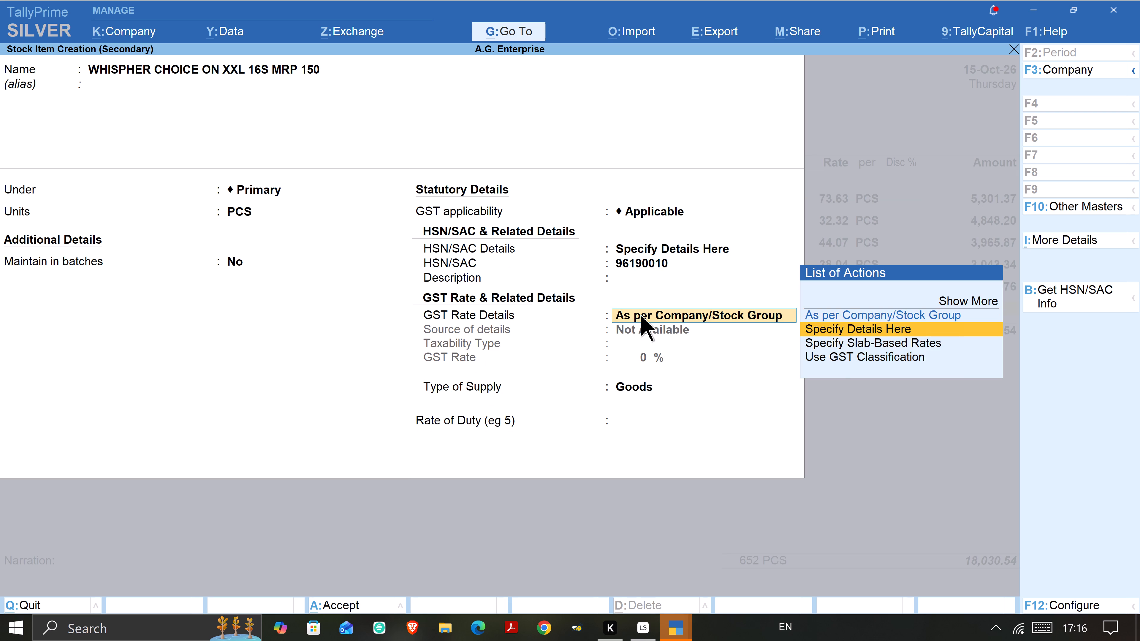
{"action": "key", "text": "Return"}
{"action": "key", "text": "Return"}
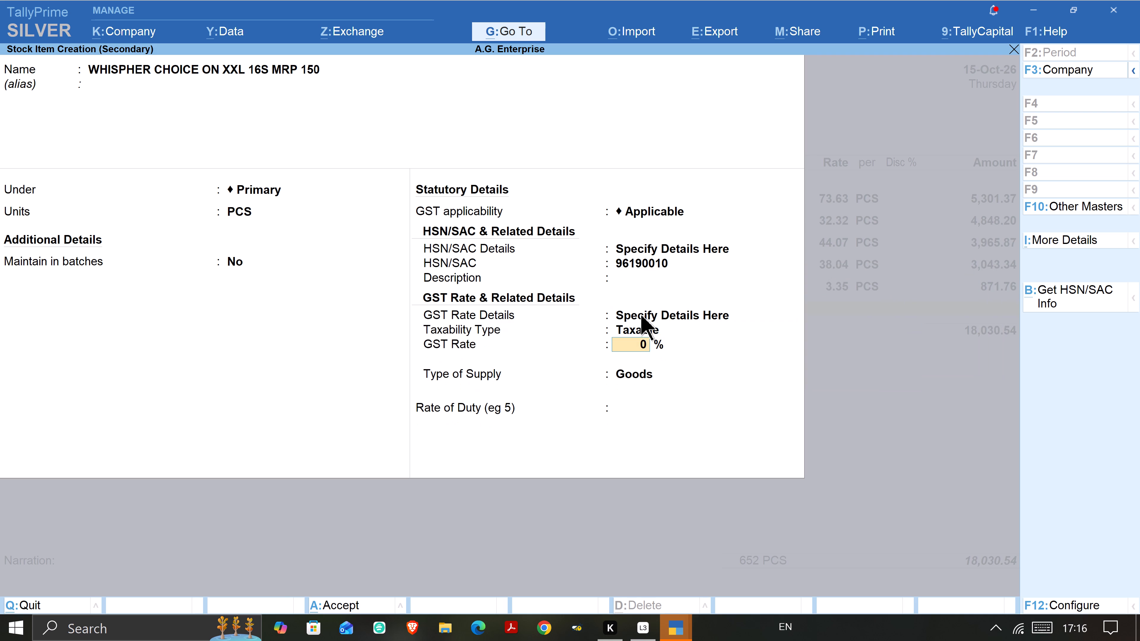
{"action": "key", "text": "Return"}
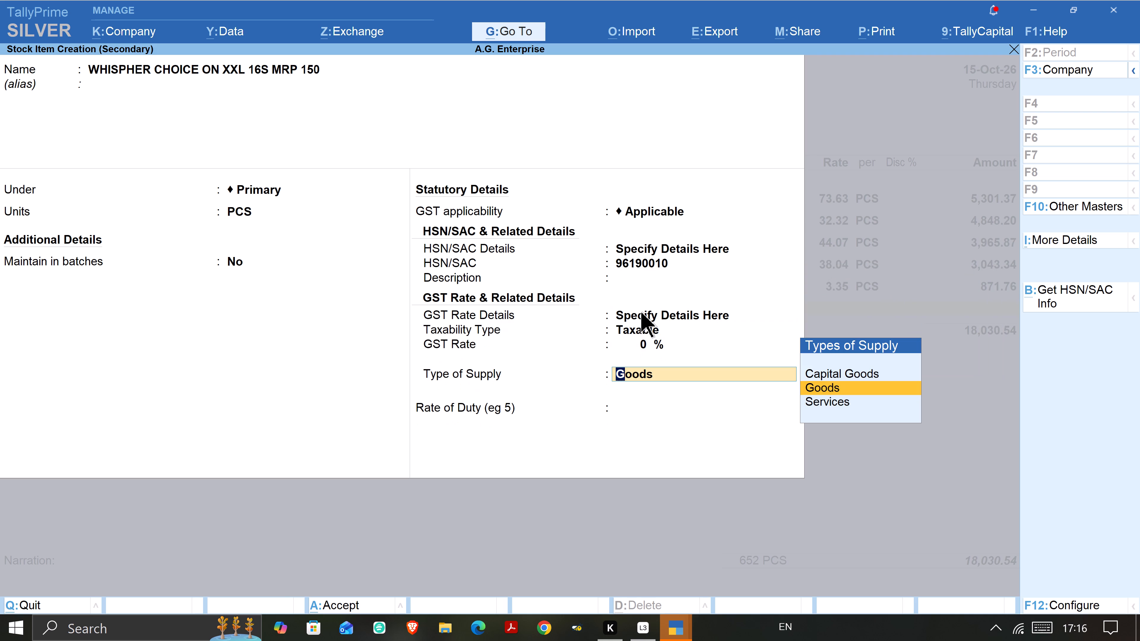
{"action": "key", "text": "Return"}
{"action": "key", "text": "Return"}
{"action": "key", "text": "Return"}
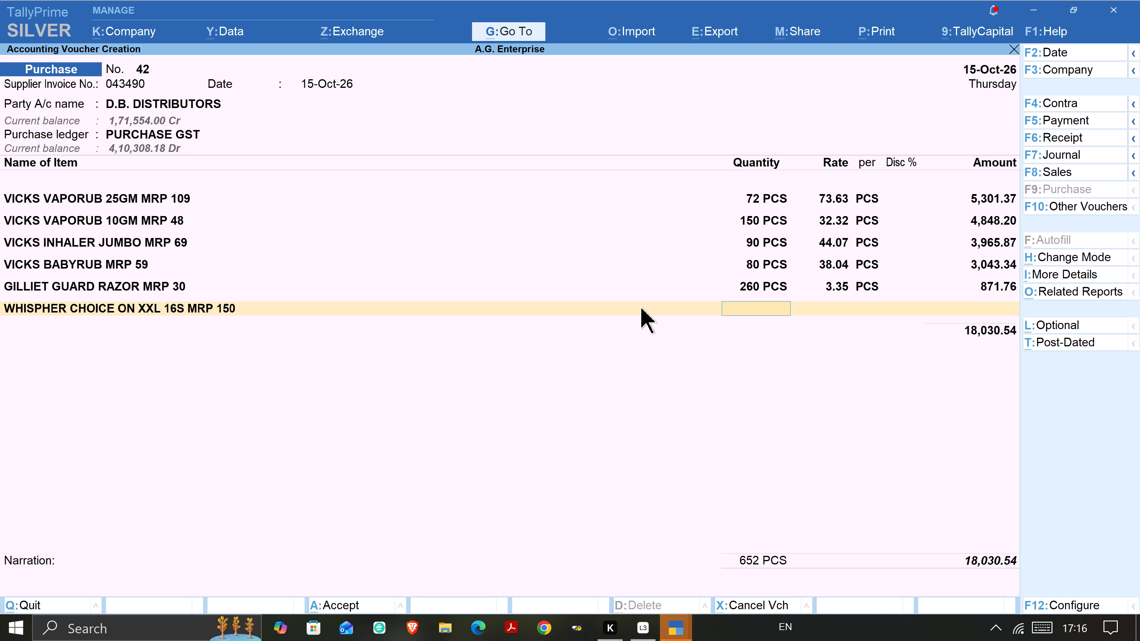
Set WHISPHER CHOICE ON XXL 16S MRP 150 to a quantity of 12 PCS and an amount of 1,250.10, leaving the rate blank.
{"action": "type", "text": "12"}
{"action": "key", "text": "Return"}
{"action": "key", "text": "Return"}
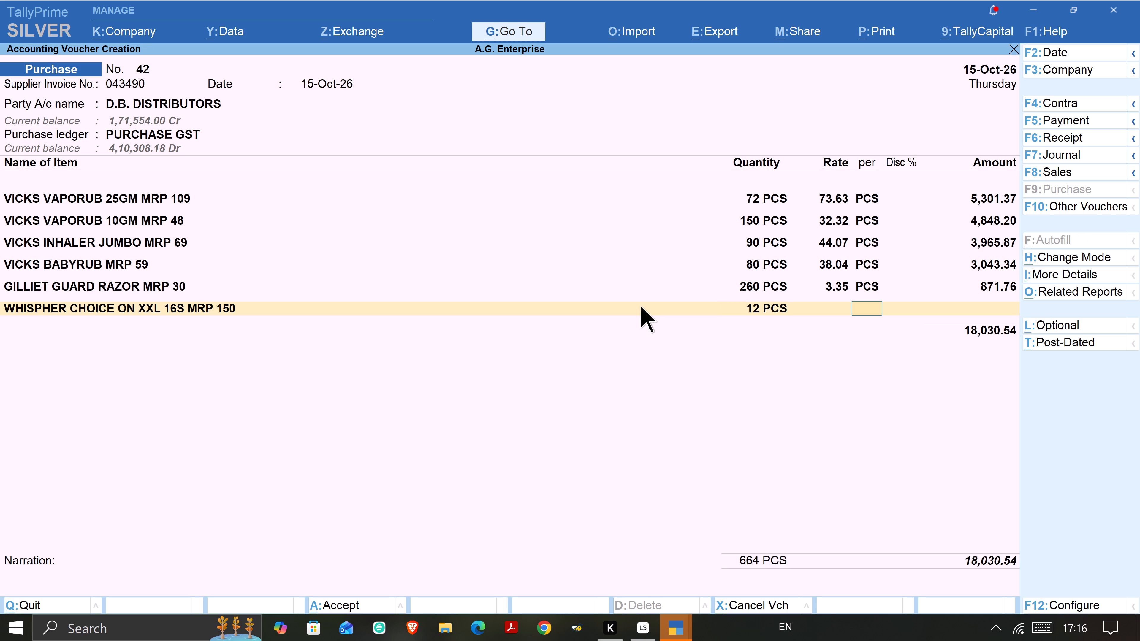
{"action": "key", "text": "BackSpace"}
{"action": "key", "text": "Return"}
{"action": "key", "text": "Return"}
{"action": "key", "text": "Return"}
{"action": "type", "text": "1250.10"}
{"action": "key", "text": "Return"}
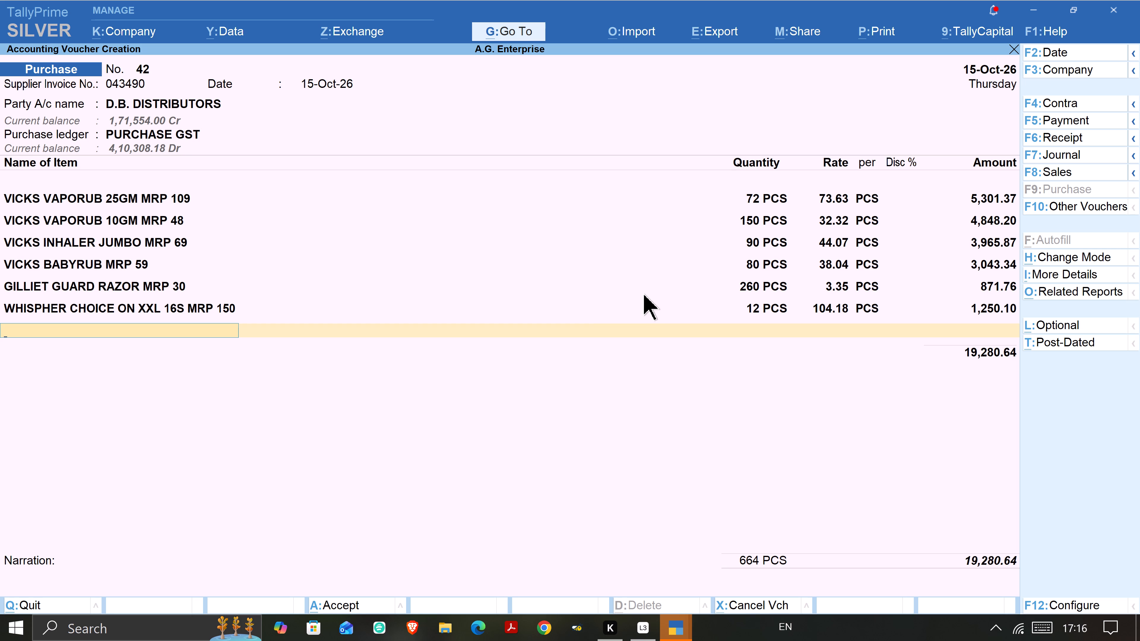
Add WHISPER CH ULTRA MRP 50 to the voucher with a quantity of 288 PCS and an amount of 10,341.30.
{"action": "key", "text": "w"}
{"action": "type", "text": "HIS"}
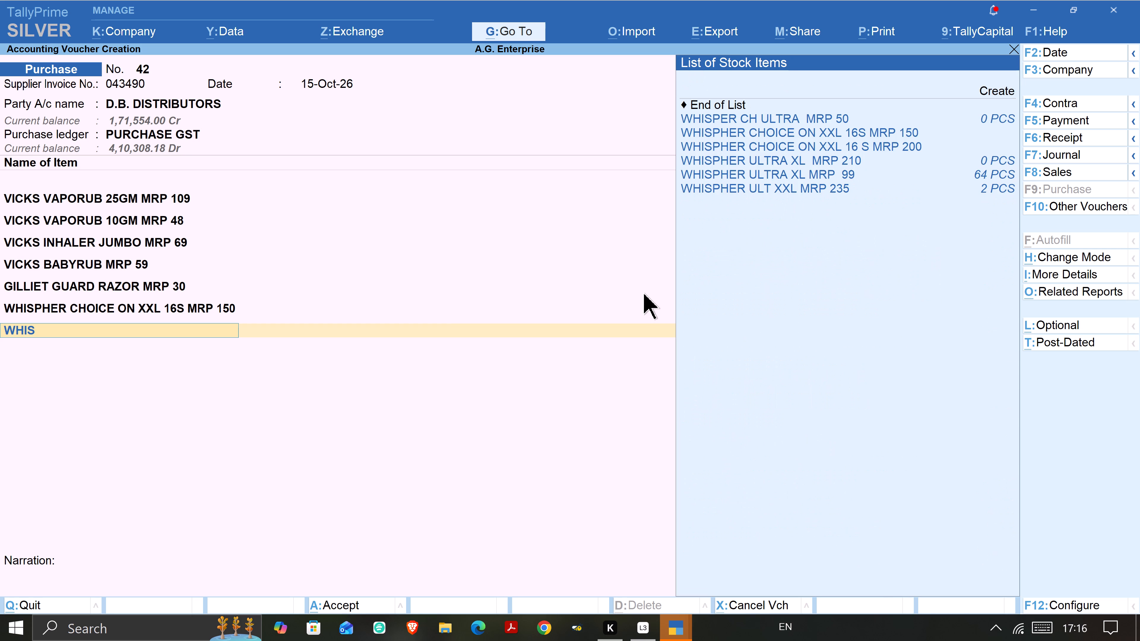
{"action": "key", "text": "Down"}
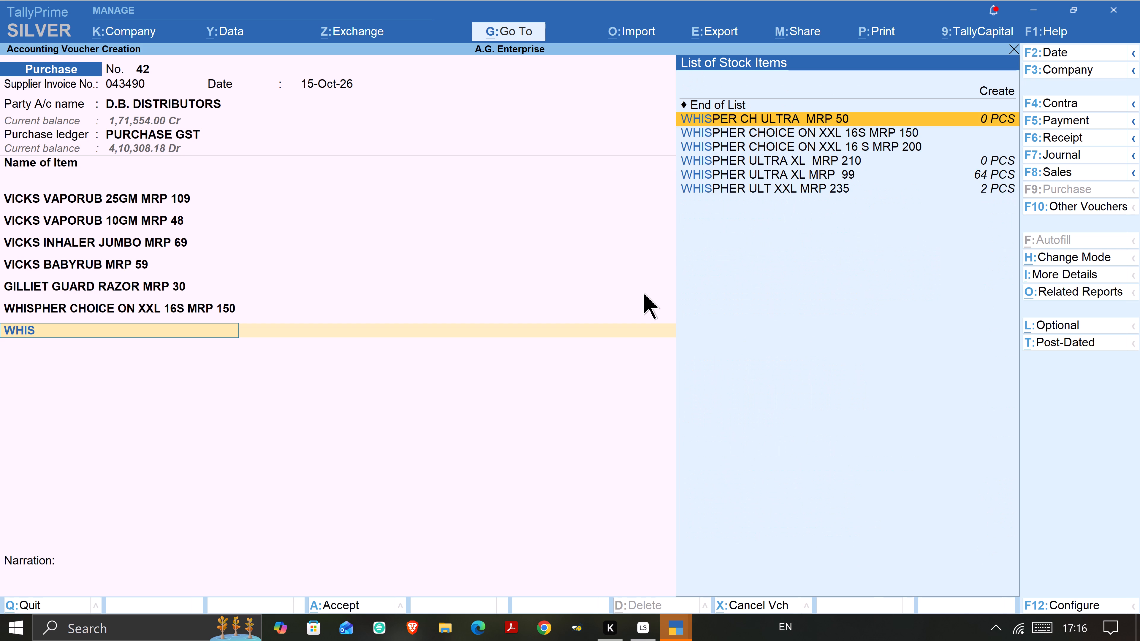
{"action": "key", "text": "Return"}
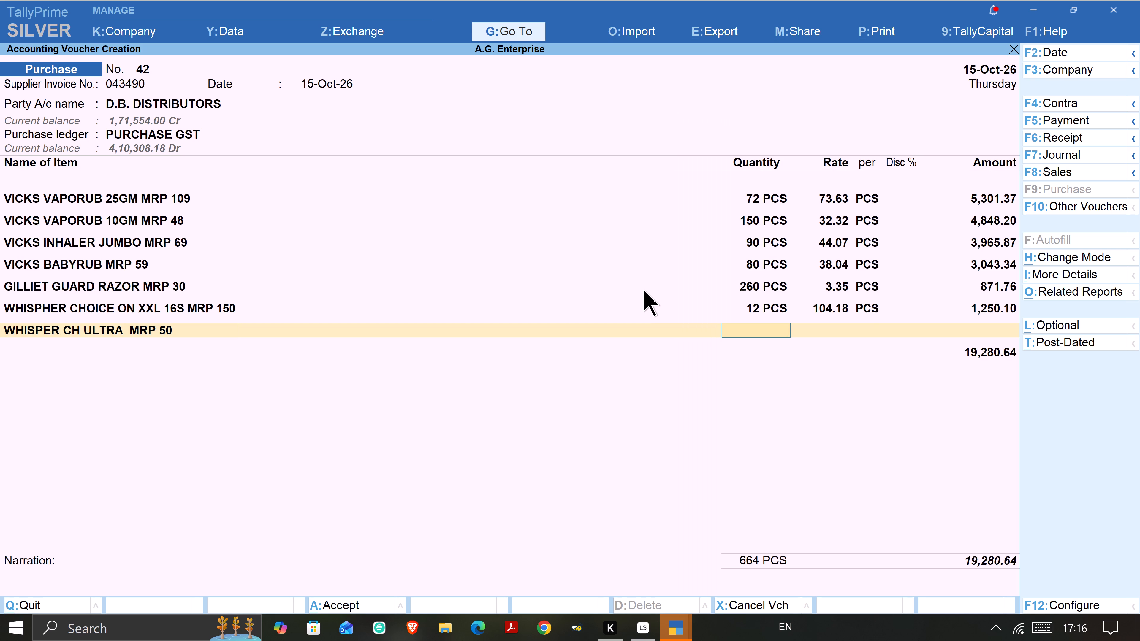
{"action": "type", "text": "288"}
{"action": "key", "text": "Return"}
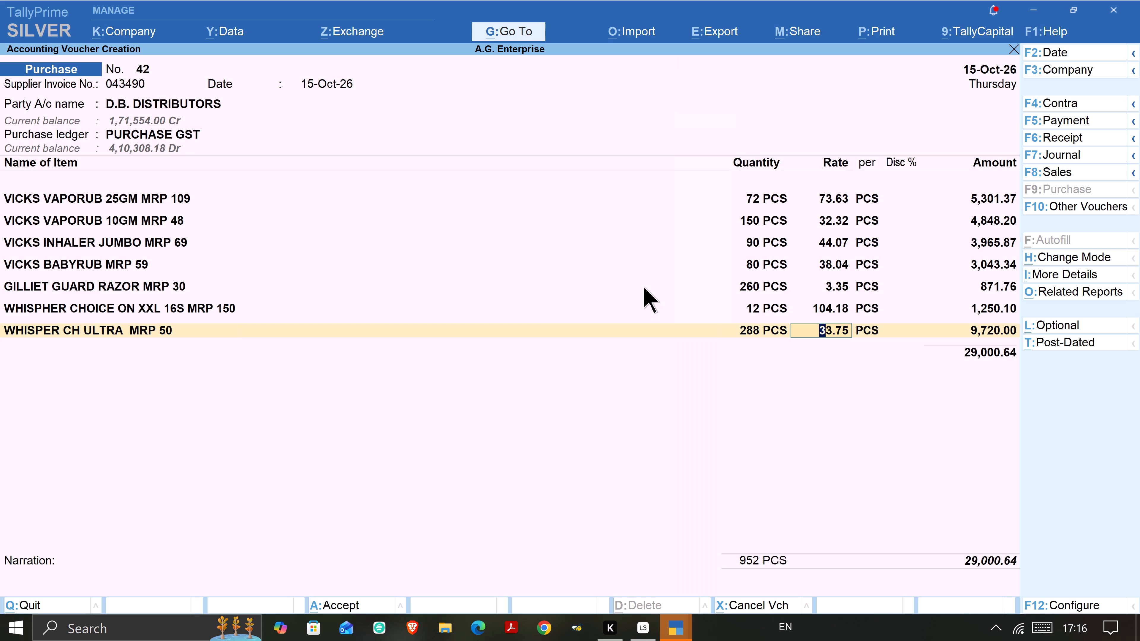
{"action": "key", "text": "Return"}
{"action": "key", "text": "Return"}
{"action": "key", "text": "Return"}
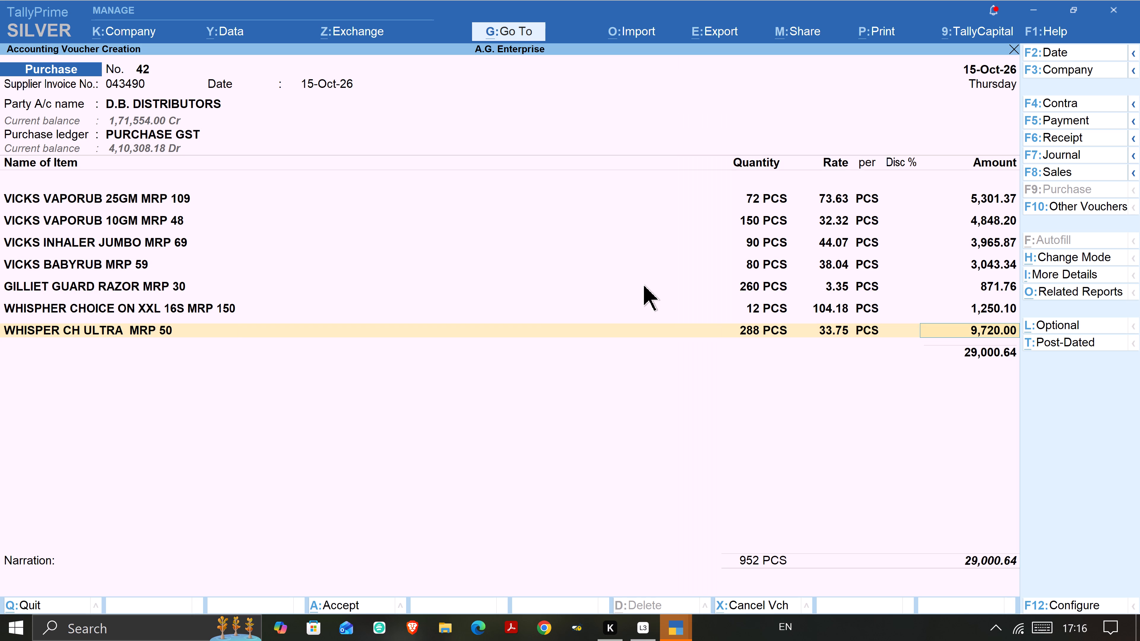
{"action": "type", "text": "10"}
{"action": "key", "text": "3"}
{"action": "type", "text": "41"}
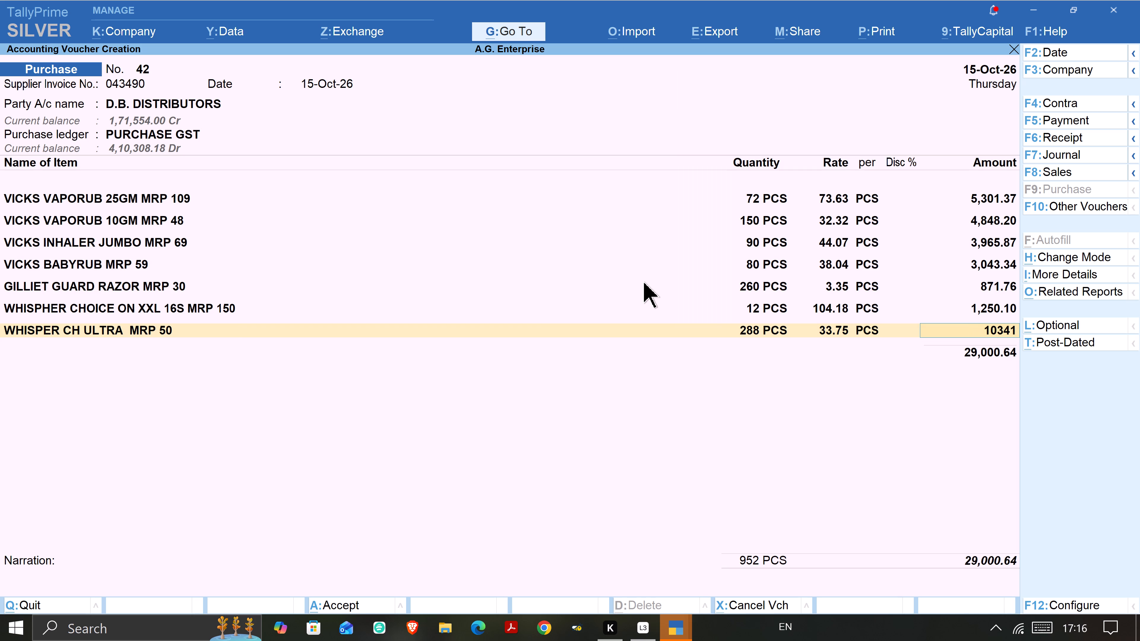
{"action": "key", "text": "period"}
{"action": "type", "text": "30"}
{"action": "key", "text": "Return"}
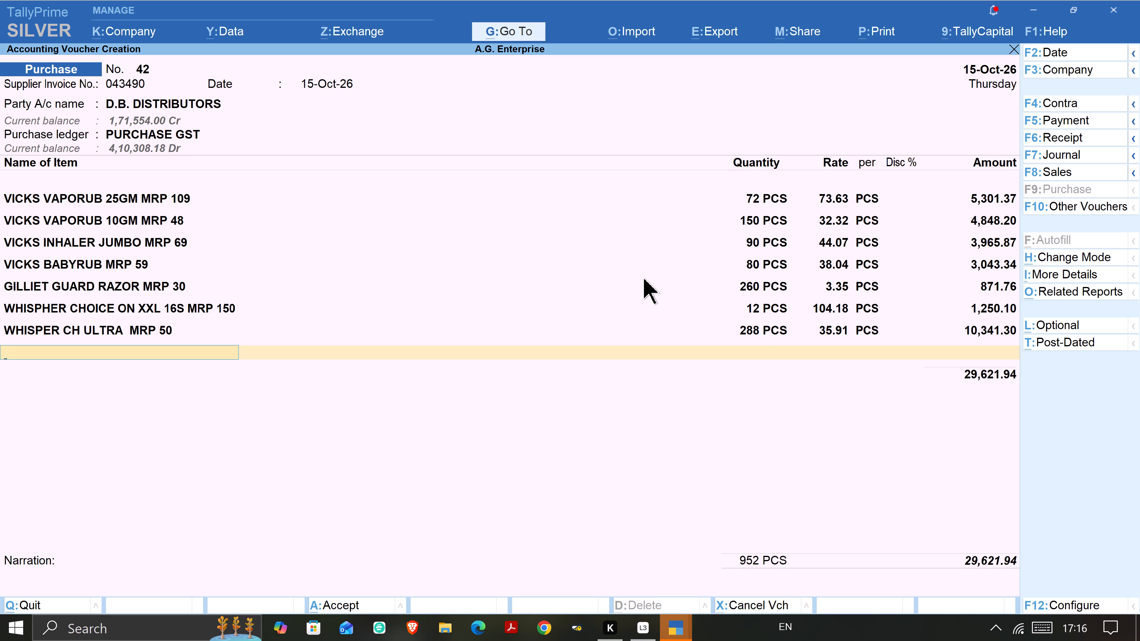
Create a new stock item from the next voucher line, named WHISPHERE CHOICE ULTS 20S MRP 160, leaving the alias blank.
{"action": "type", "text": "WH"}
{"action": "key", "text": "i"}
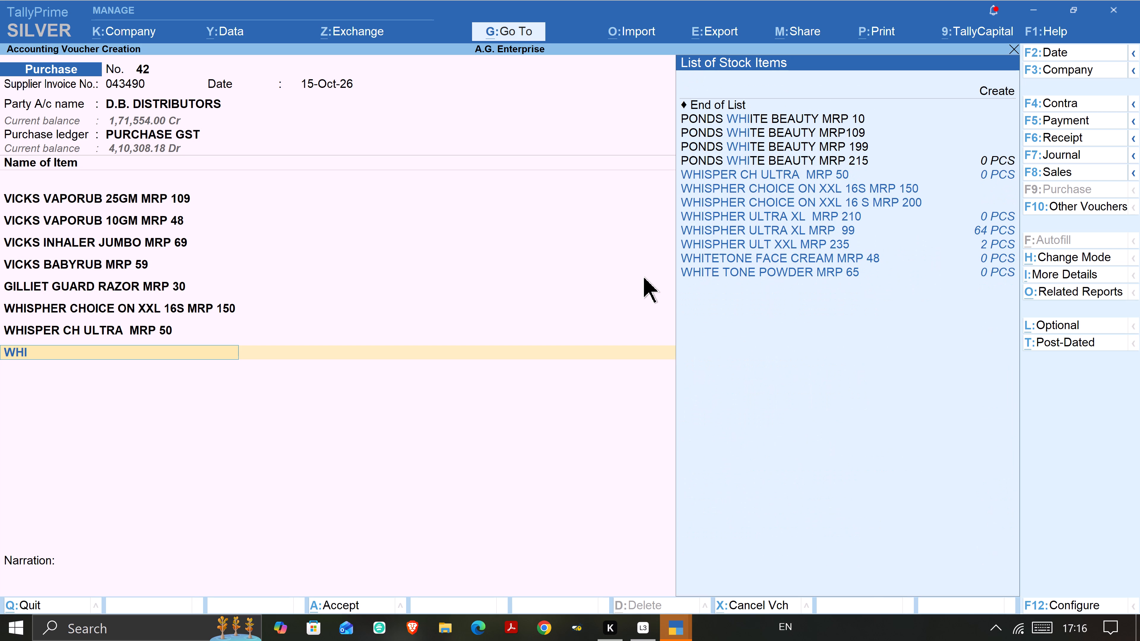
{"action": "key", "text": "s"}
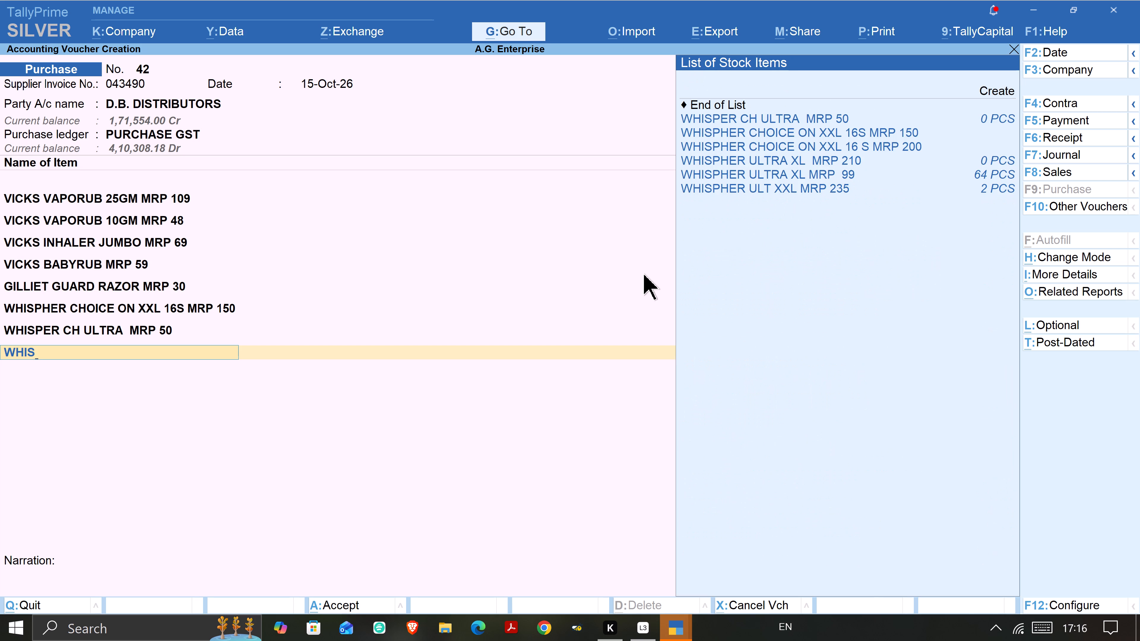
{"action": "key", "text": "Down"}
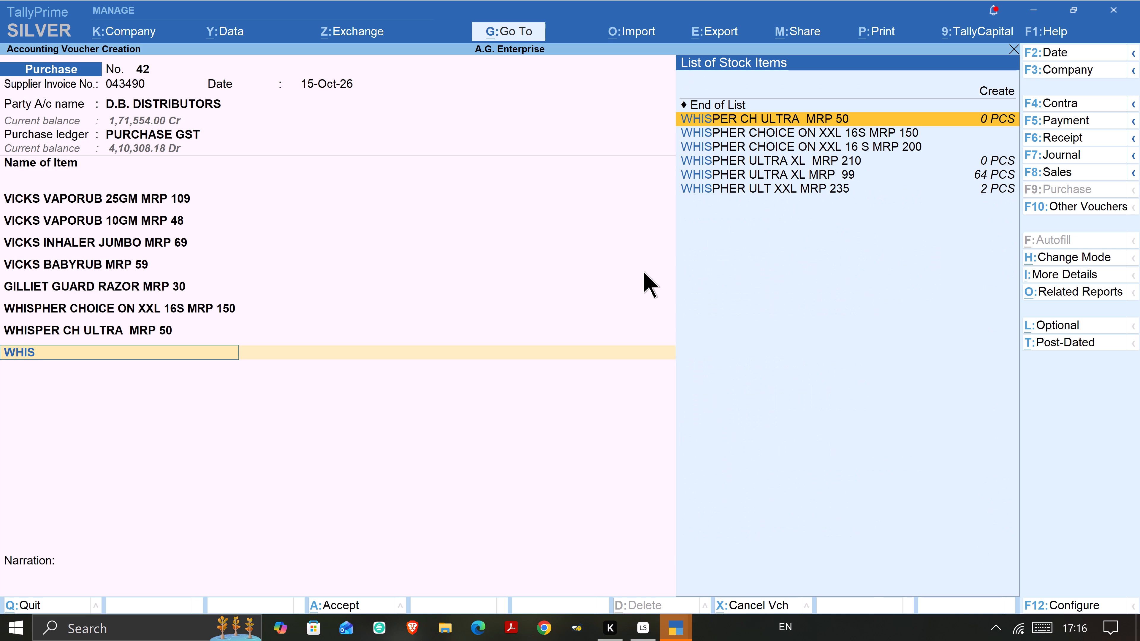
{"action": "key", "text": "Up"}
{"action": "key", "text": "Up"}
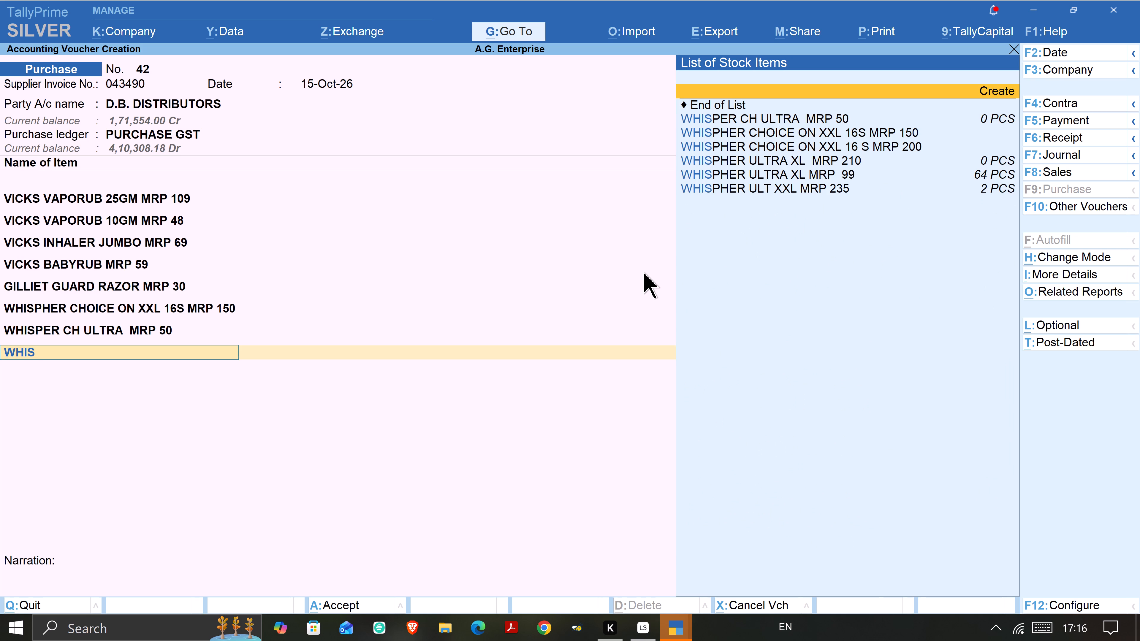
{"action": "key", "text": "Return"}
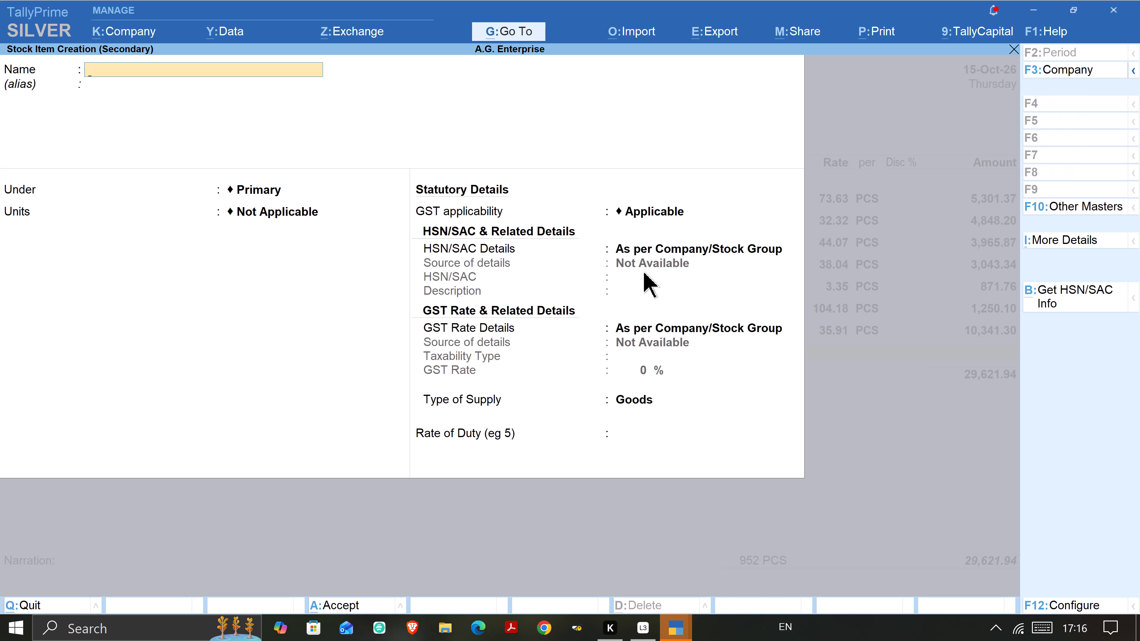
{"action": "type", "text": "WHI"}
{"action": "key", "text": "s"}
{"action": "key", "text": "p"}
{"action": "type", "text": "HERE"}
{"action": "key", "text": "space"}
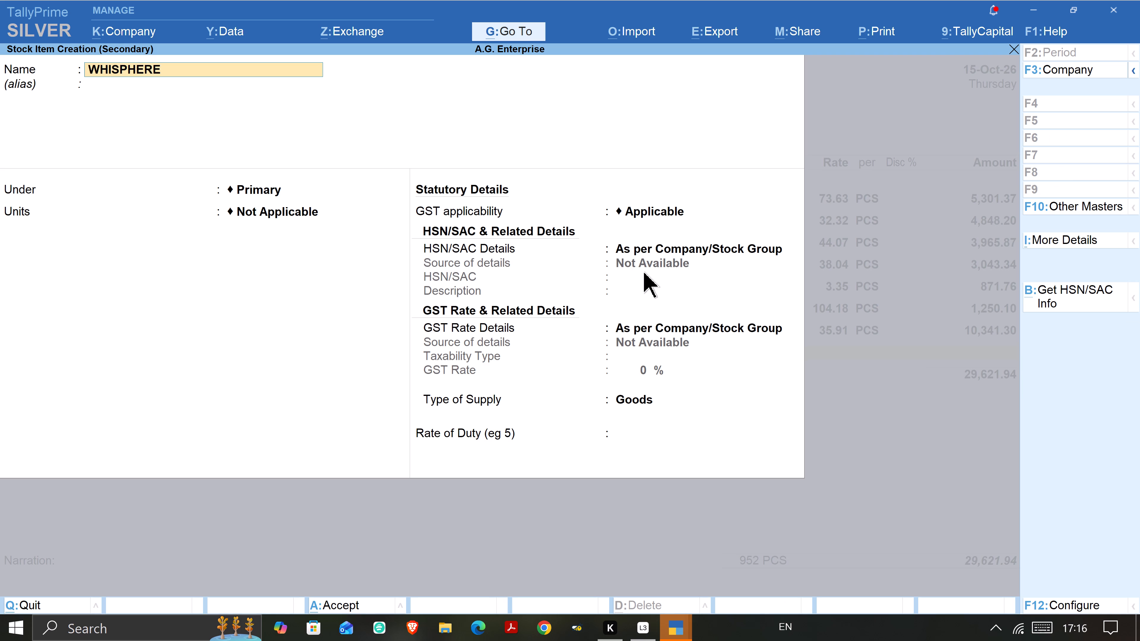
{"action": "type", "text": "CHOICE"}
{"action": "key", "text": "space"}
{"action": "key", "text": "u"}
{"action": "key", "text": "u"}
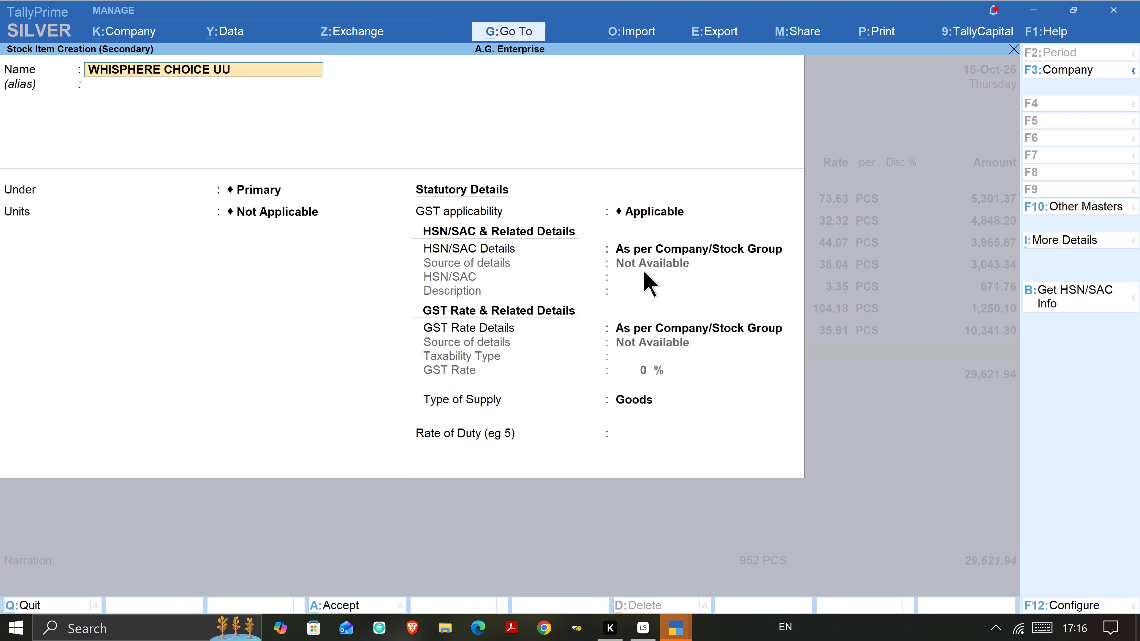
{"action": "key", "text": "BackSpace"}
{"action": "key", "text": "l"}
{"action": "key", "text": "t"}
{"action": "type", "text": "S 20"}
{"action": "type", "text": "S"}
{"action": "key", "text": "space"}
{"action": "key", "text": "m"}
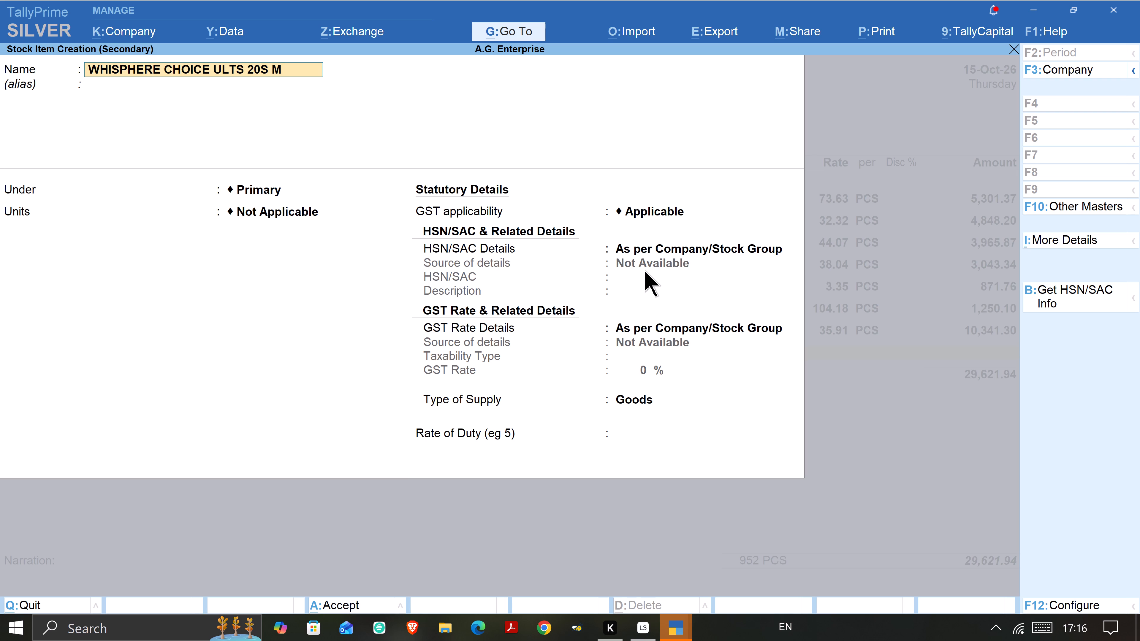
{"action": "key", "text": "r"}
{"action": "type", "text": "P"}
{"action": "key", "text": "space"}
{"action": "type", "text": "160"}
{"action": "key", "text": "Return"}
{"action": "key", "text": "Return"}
Keep the new Whisphere item under Primary with PCS as its unit, batch maintenance at No and GST as Applicable.
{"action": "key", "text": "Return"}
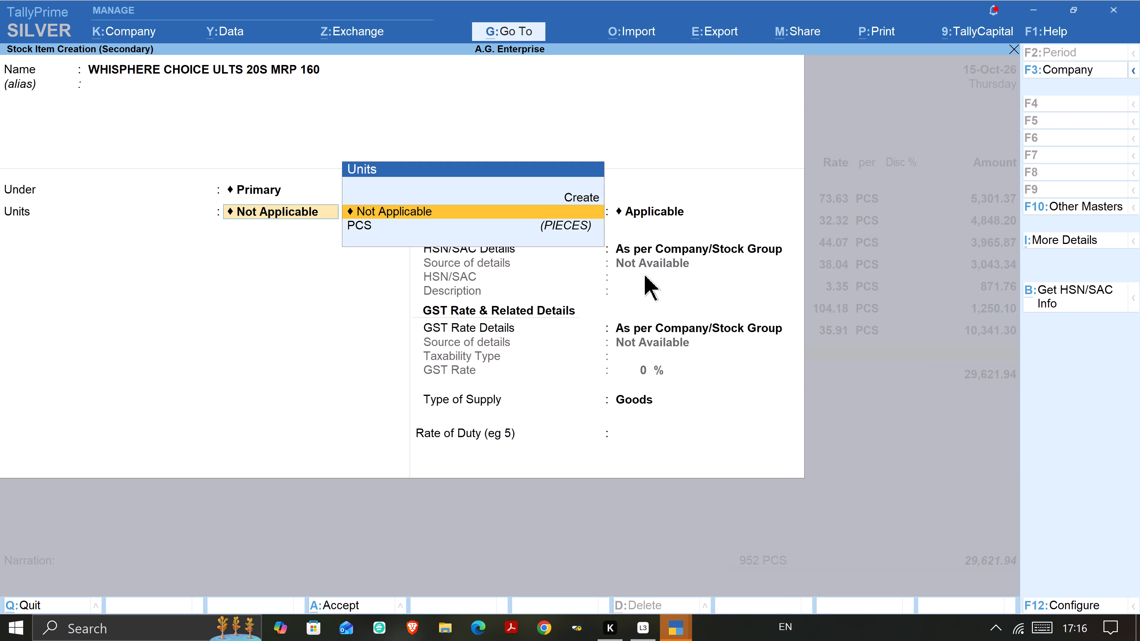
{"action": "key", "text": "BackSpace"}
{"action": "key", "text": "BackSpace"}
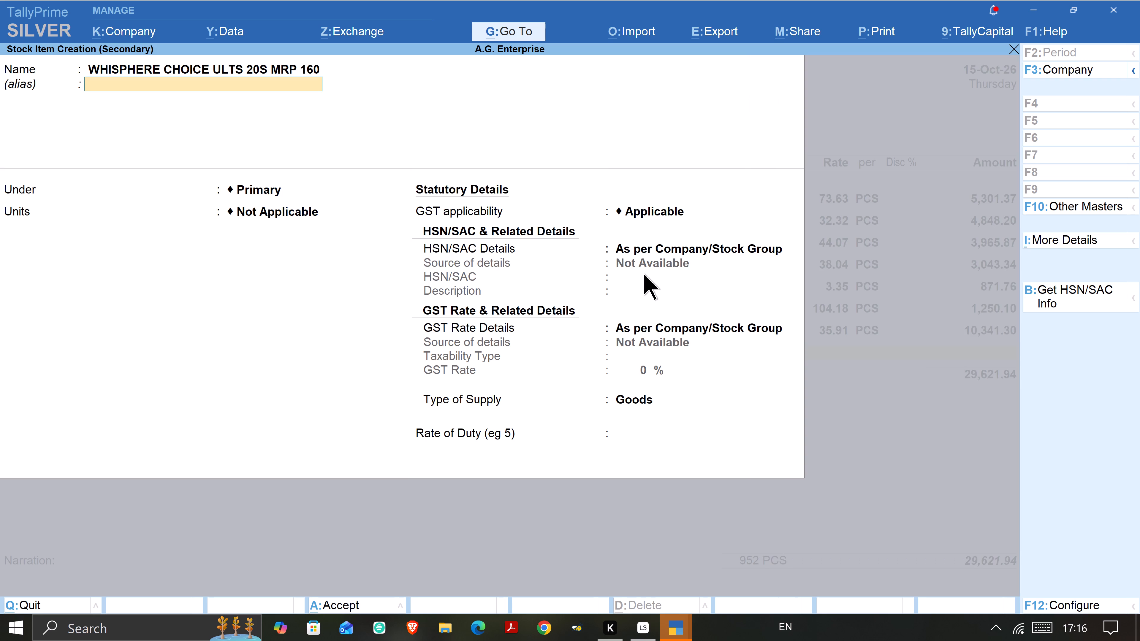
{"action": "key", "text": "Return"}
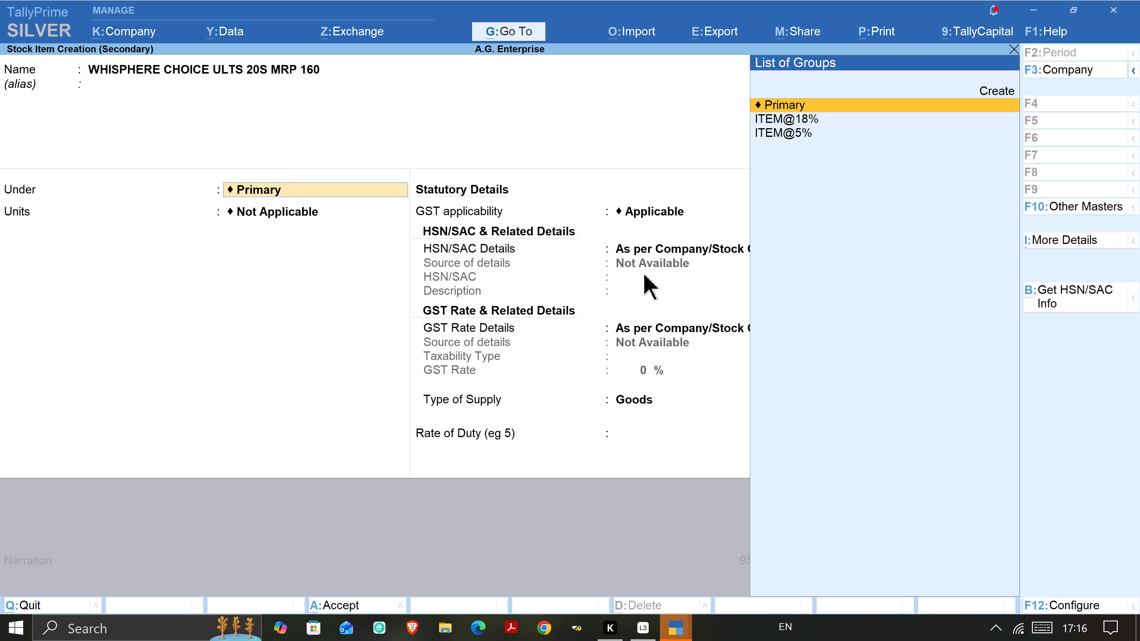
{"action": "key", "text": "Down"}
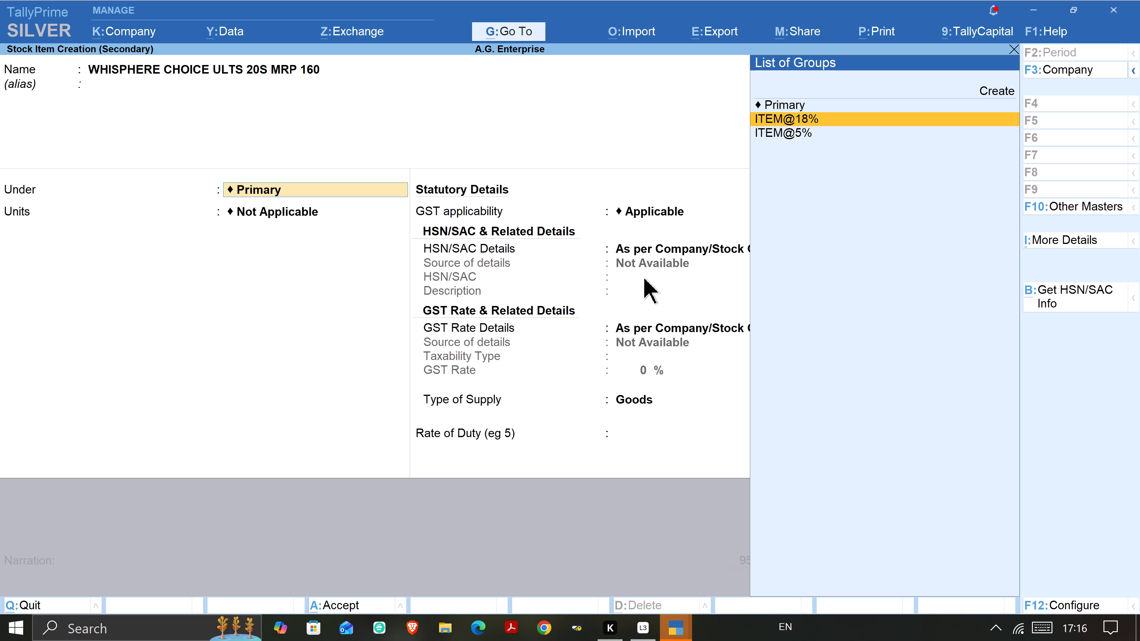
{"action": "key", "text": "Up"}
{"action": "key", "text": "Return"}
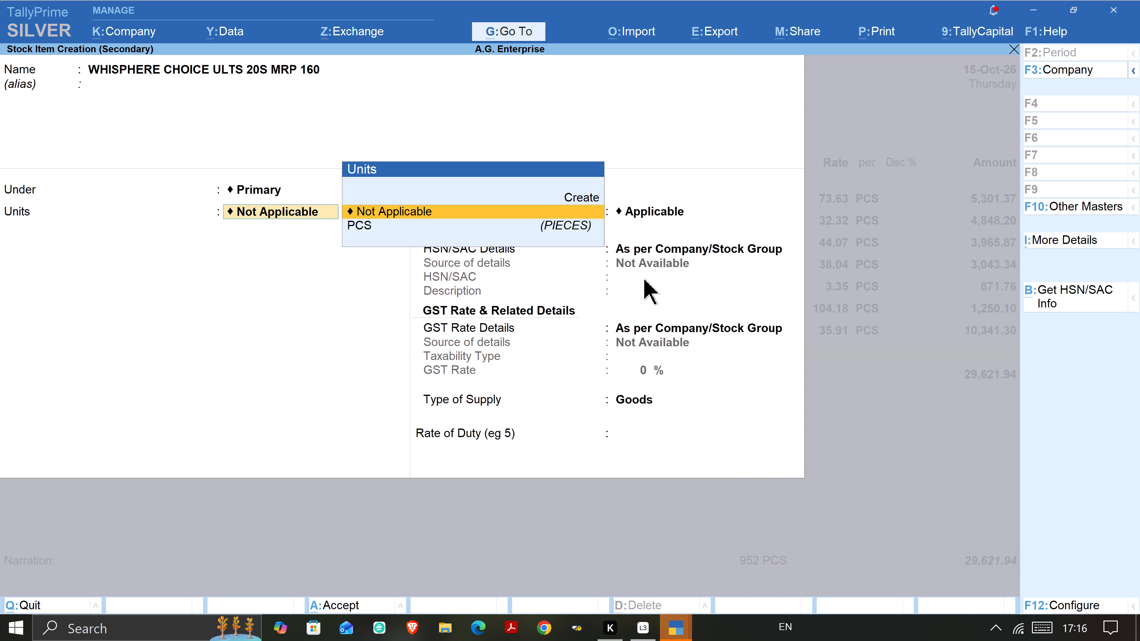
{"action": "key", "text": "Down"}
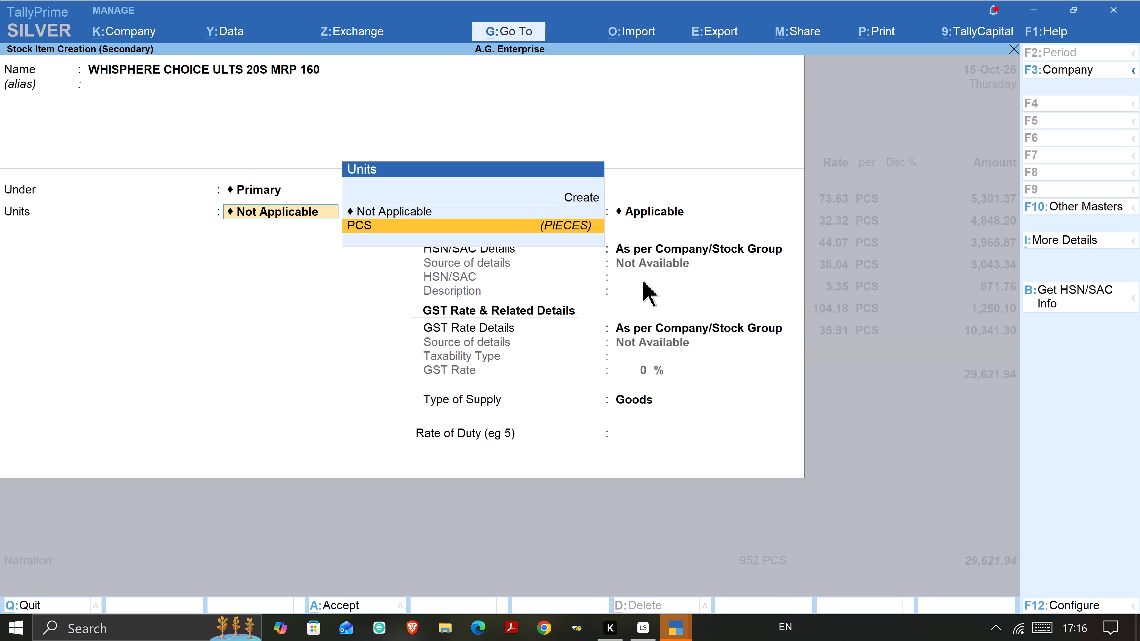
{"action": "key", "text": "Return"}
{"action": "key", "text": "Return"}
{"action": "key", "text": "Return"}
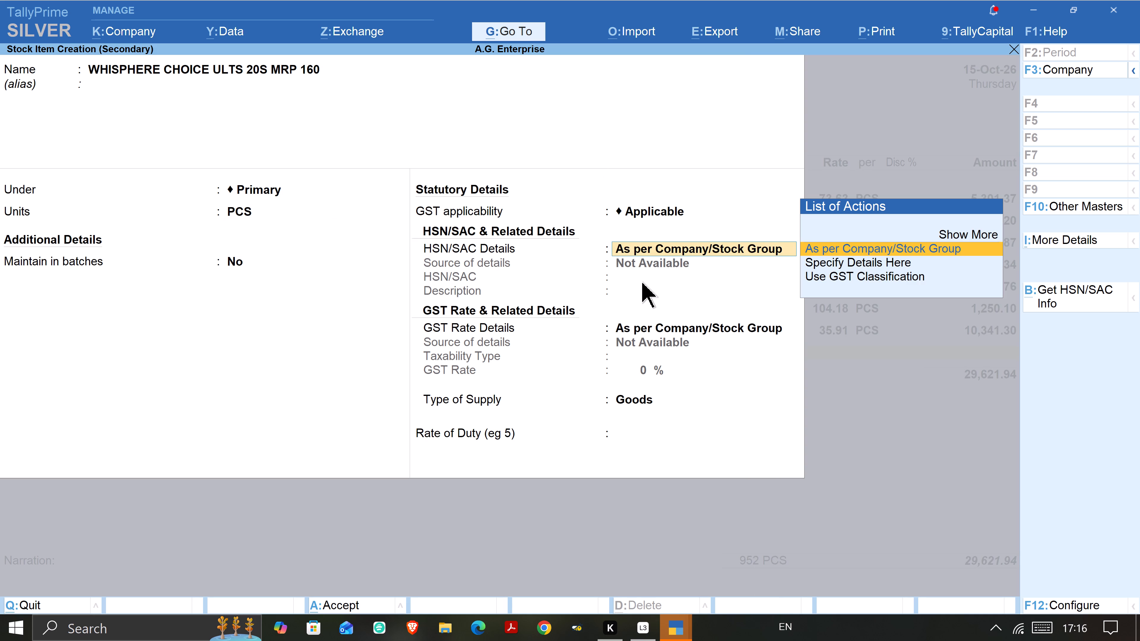
Specify the Whisphere item's own HSN/SAC details with code 96190010, leaving the description blank.
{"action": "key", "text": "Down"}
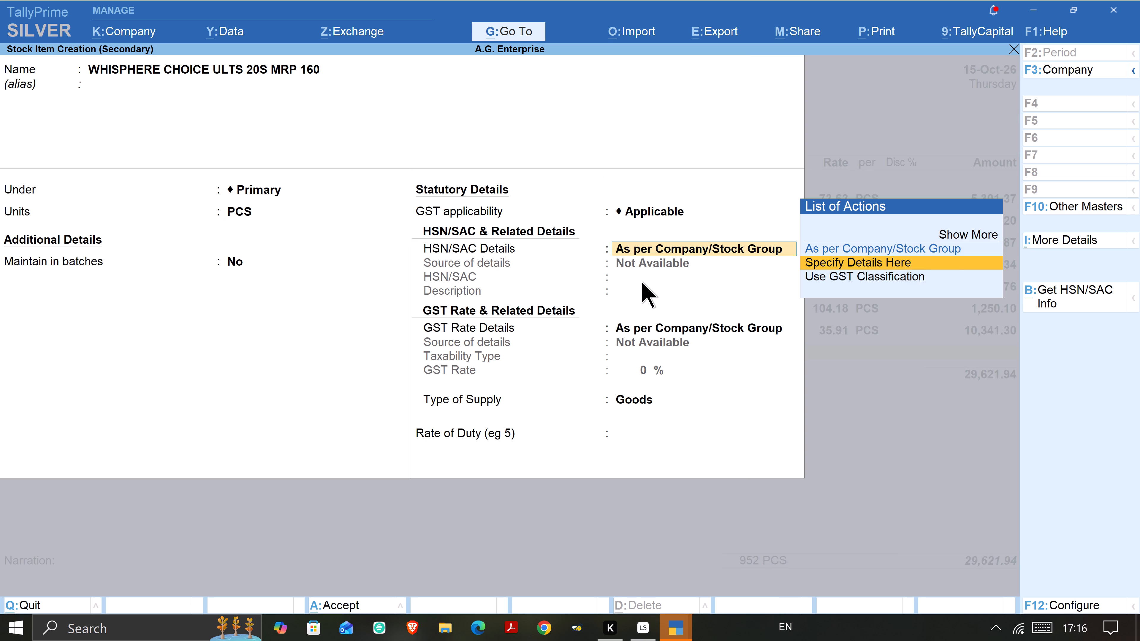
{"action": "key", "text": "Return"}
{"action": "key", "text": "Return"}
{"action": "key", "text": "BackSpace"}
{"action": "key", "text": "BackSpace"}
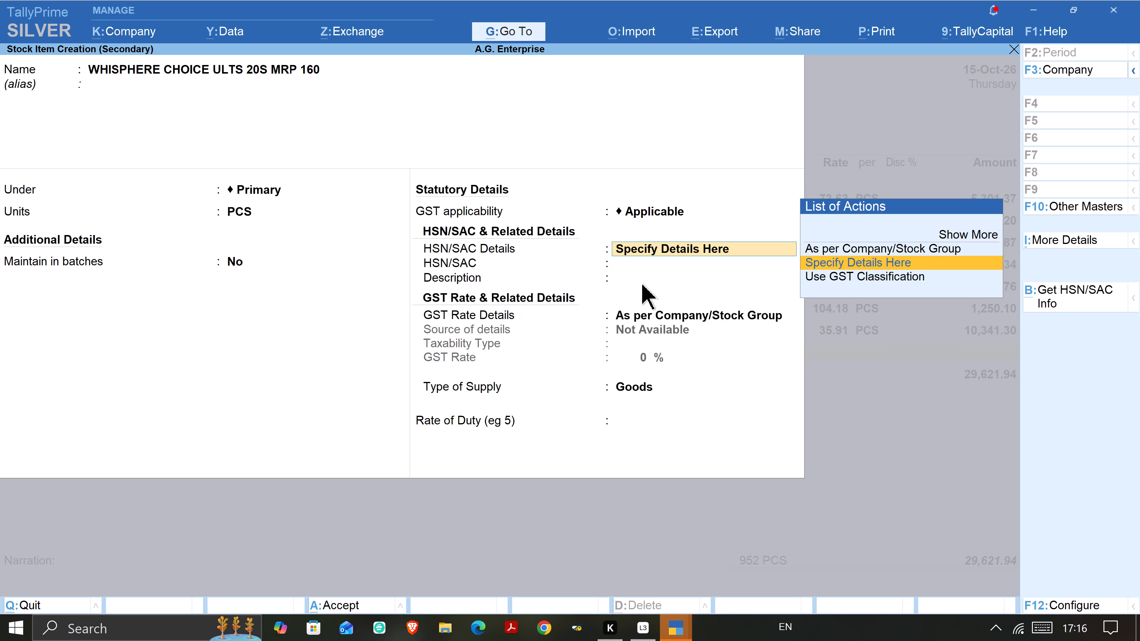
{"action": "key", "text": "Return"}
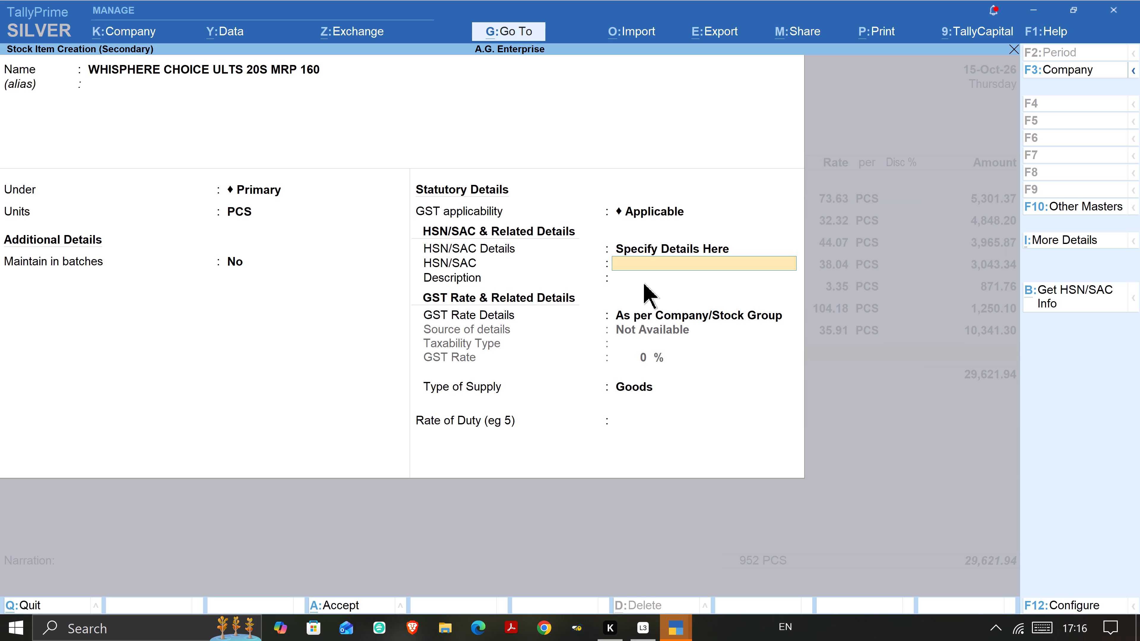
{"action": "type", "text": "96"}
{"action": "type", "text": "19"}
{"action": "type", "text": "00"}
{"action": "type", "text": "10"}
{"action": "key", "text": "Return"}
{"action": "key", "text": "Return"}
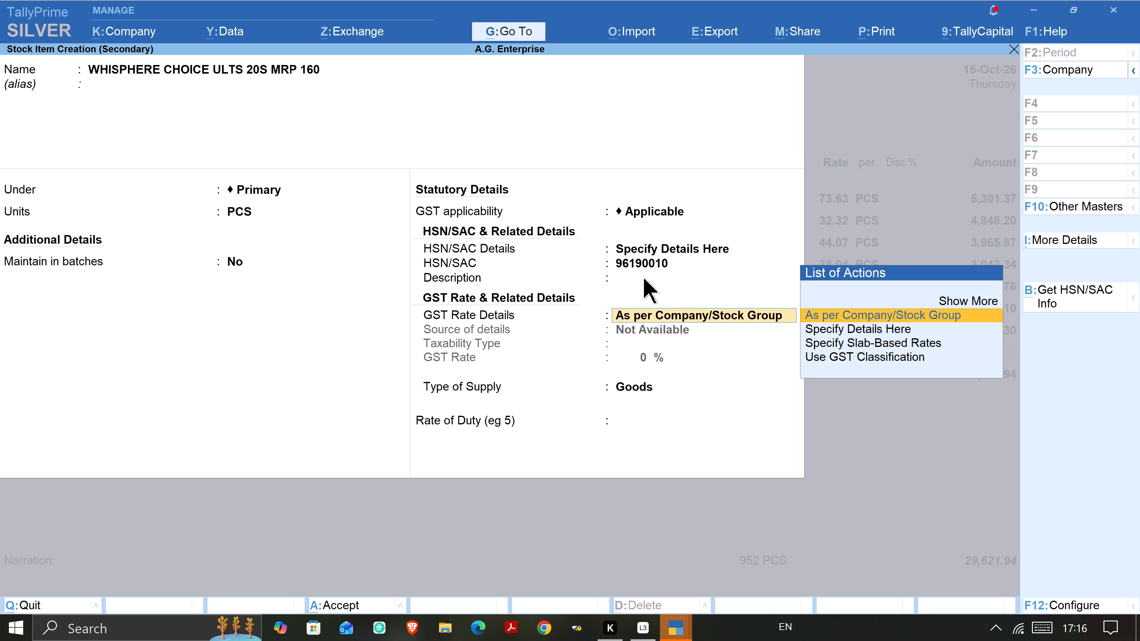
Choose to specify the Whisphere item's GST rate details directly on the item.
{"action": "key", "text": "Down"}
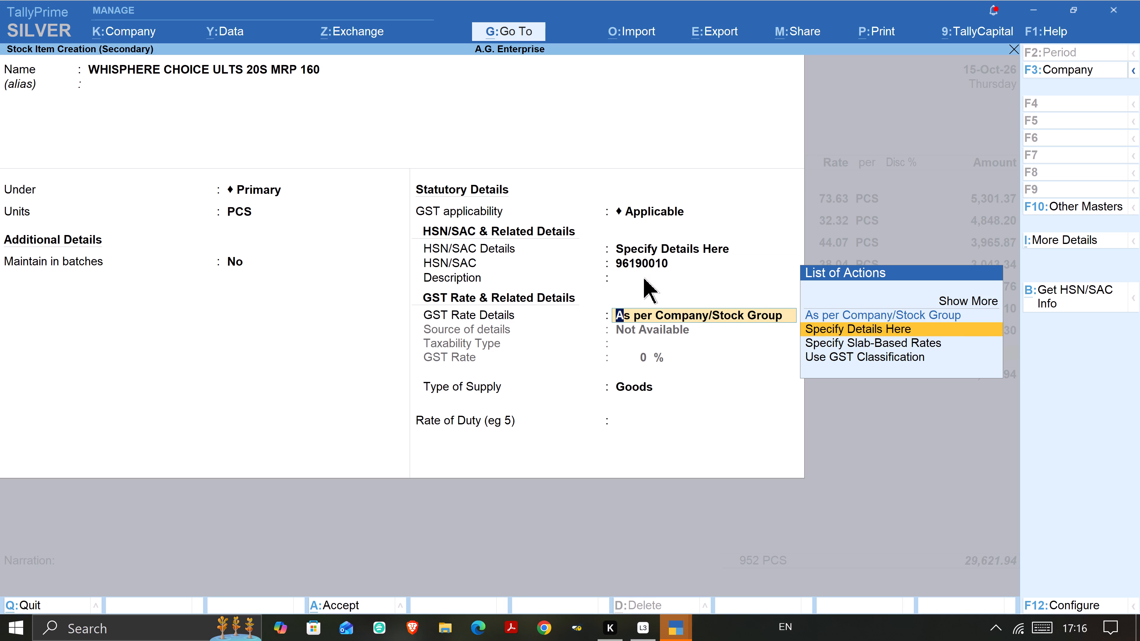
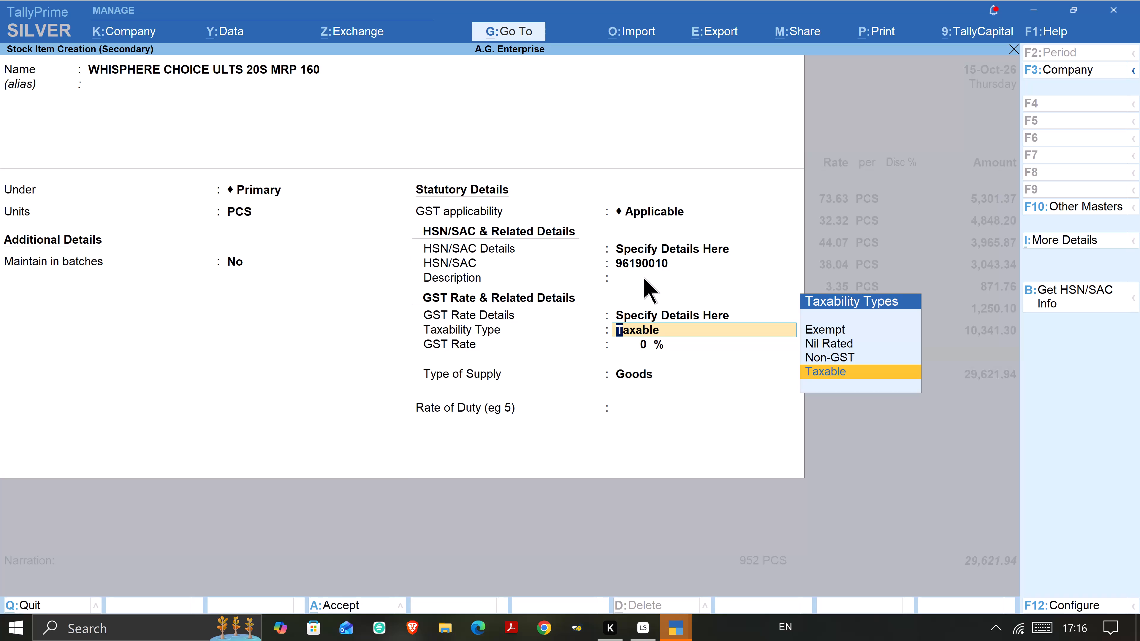
Keep the Whisphere item Taxable at 0% GST with Goods as supply type, leave the rate of duty blank, and save the item.
{"action": "key", "text": "Return"}
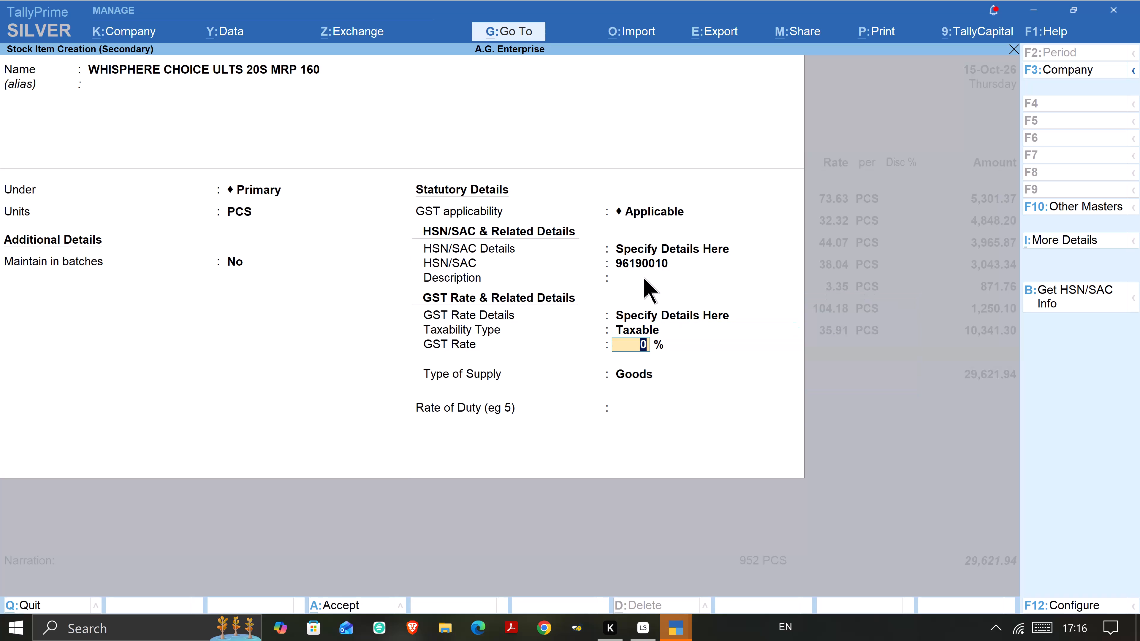
{"action": "key", "text": "Return"}
{"action": "key", "text": "Return"}
{"action": "key", "text": "Return"}
{"action": "key", "text": "Return"}
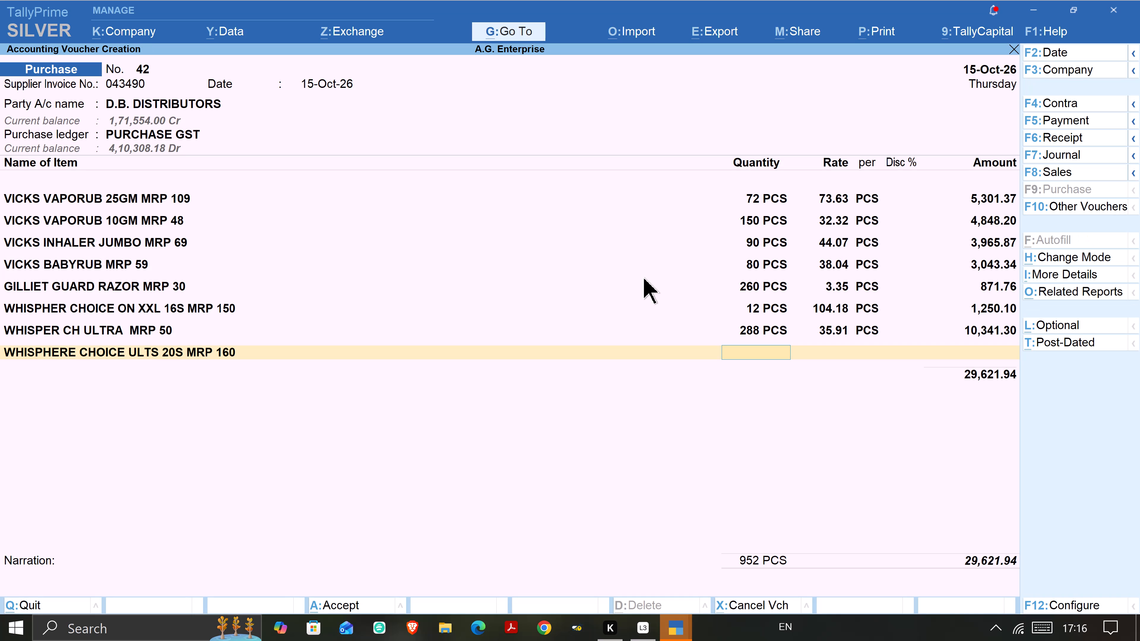
Enter quantity 40 PCS and amount 4,999.30 for WHISPHERE CHOICE ULTS 20S MRP 160, leaving the rate and discount blank.
{"action": "type", "text": "40"}
{"action": "key", "text": "Return"}
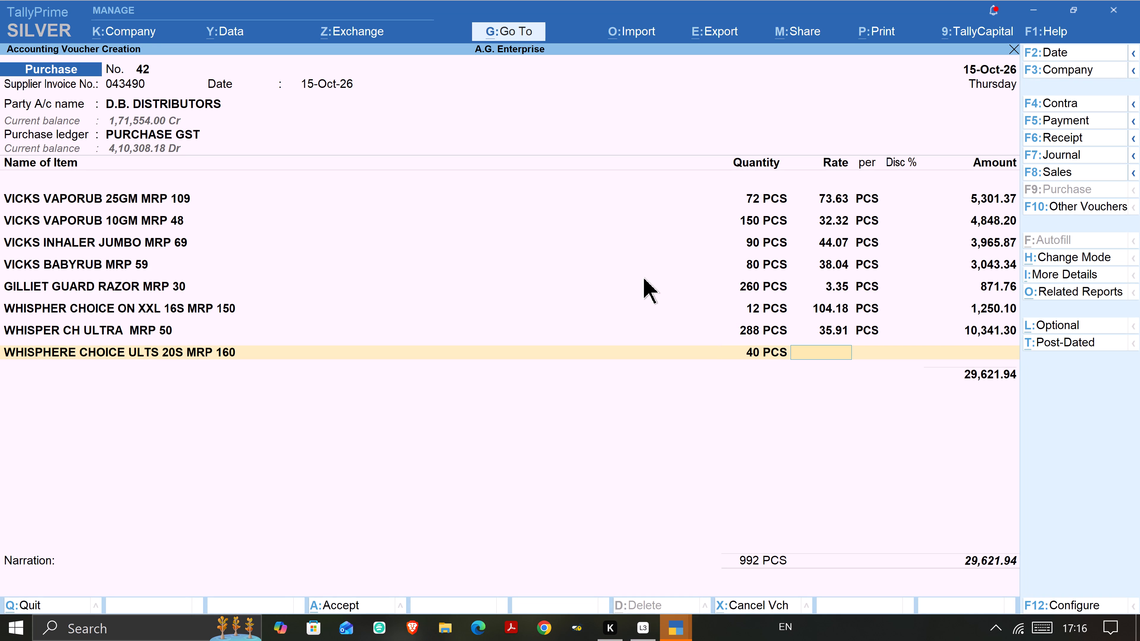
{"action": "key", "text": "Return"}
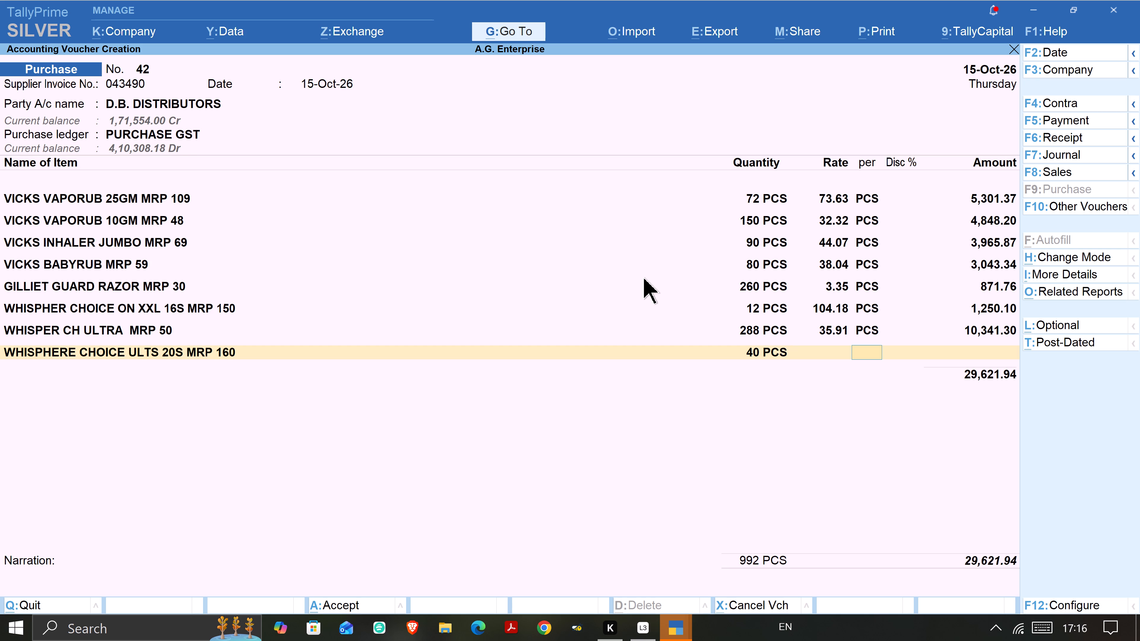
{"action": "key", "text": "Return"}
{"action": "key", "text": "Return"}
{"action": "key", "text": "9"}
{"action": "key", "text": "BackSpace"}
{"action": "type", "text": "4999"}
{"action": "type", "text": ".30"}
{"action": "key", "text": "Return"}
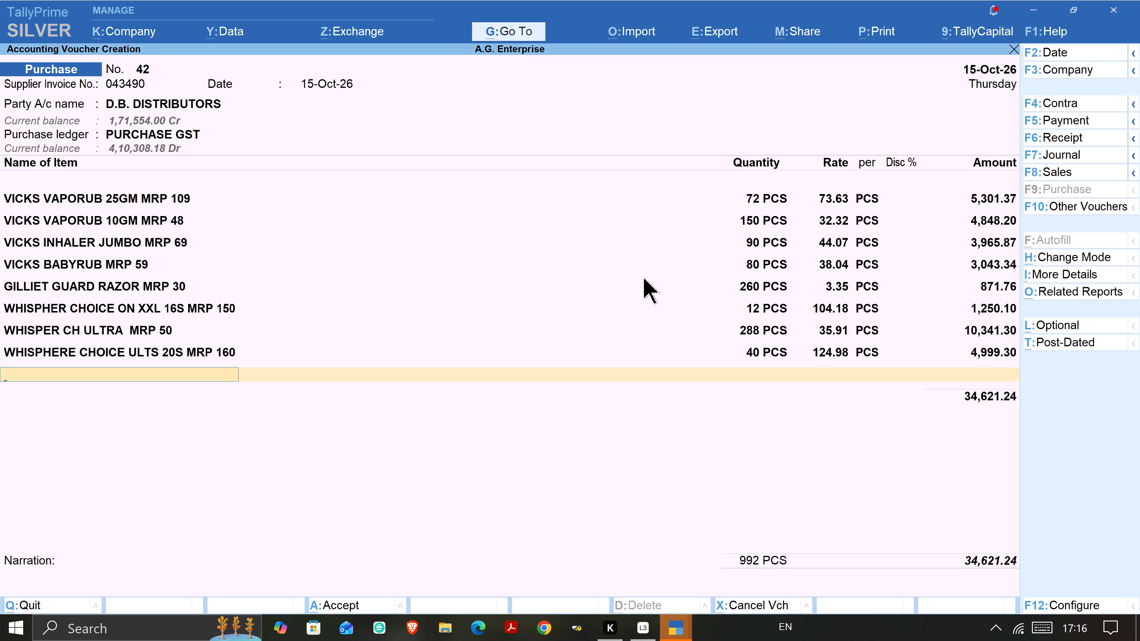
End the item list and add the SGST and CGST ledgers beneath it, accepting their calculated amounts.
{"action": "key", "text": "Return"}
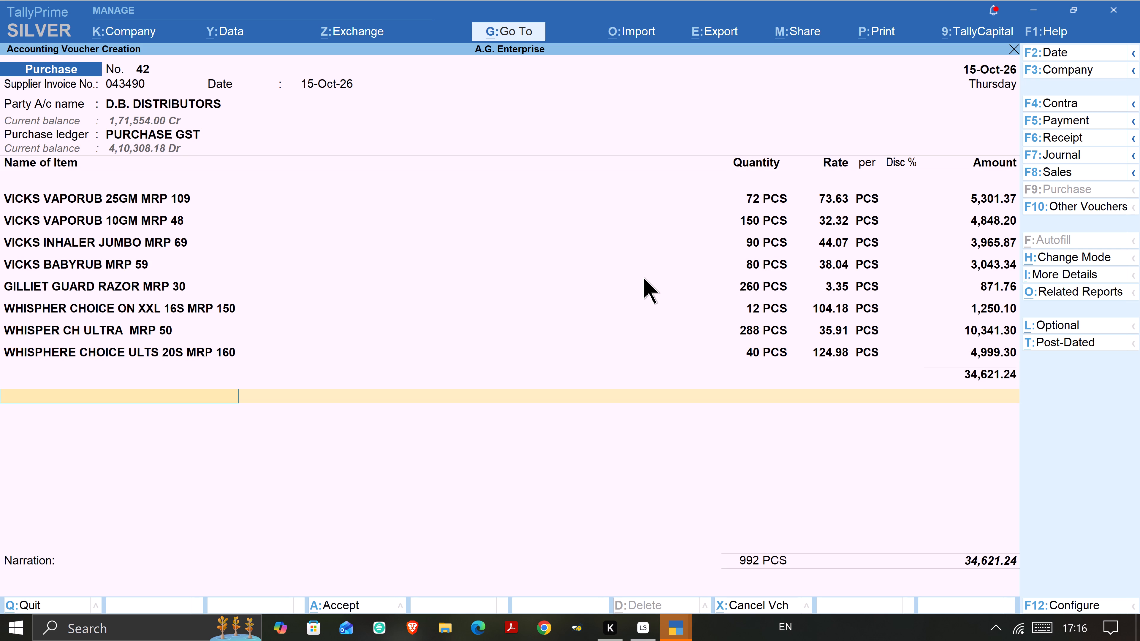
{"action": "type", "text": "SGS"}
{"action": "key", "text": "t"}
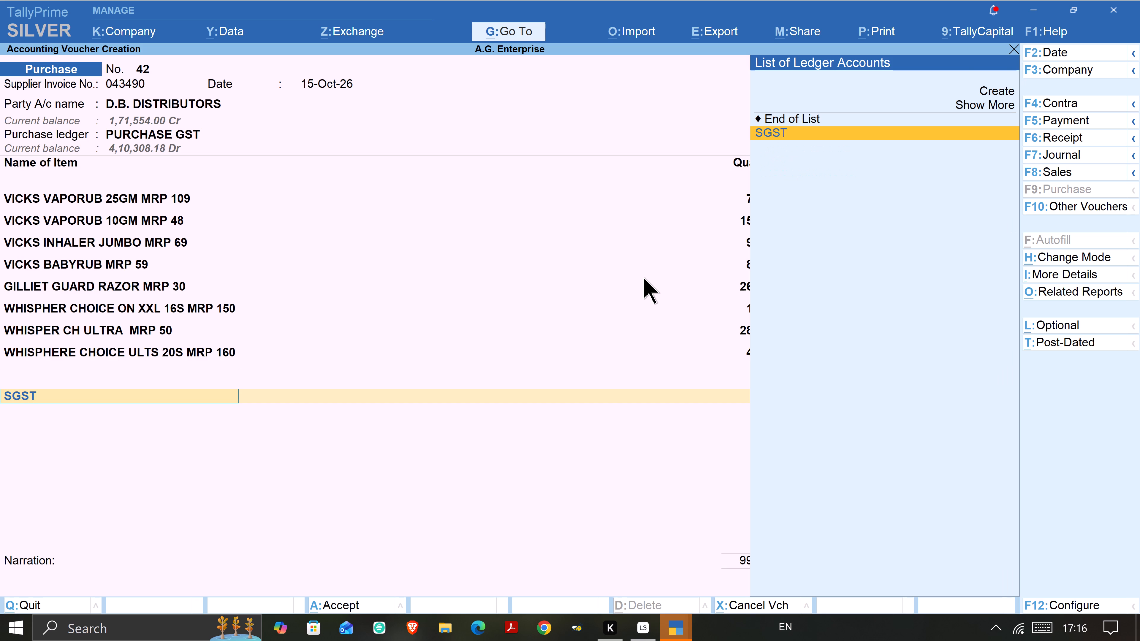
{"action": "key", "text": "Return"}
{"action": "key", "text": "Return"}
{"action": "key", "text": "Return"}
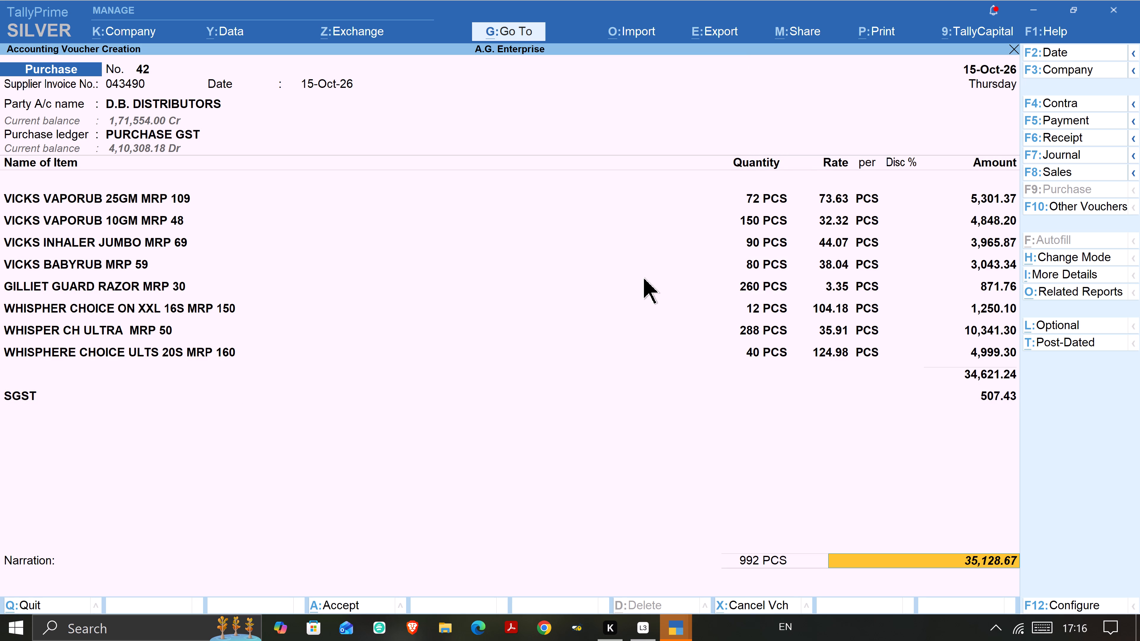
{"action": "key", "text": "BackSpace"}
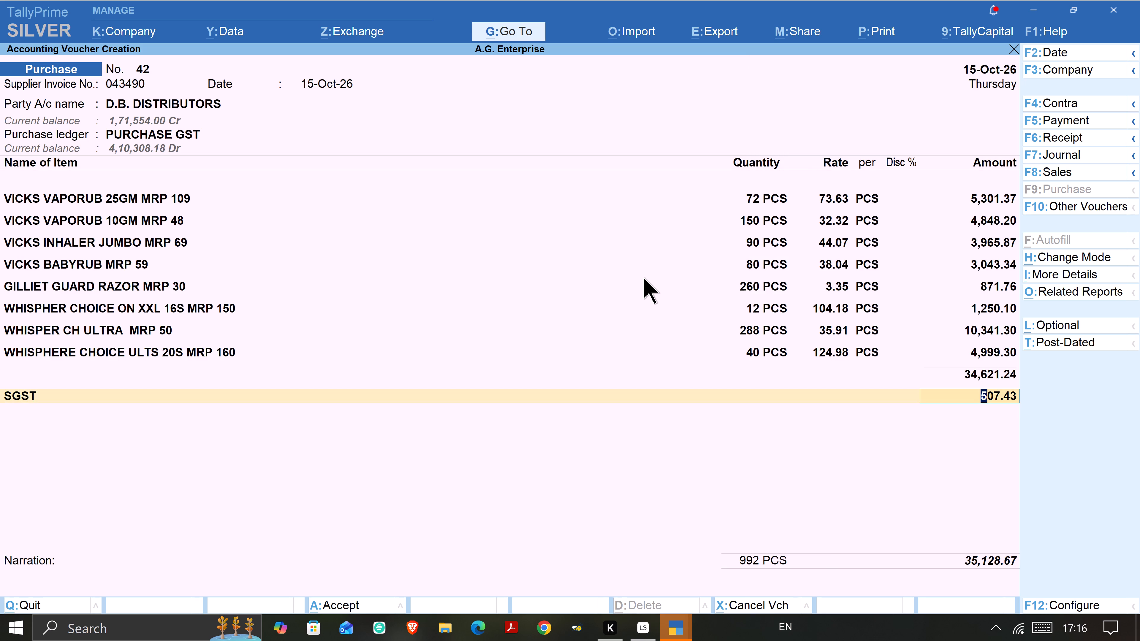
{"action": "key", "text": "Return"}
{"action": "type", "text": "CGST"}
{"action": "key", "text": "Return"}
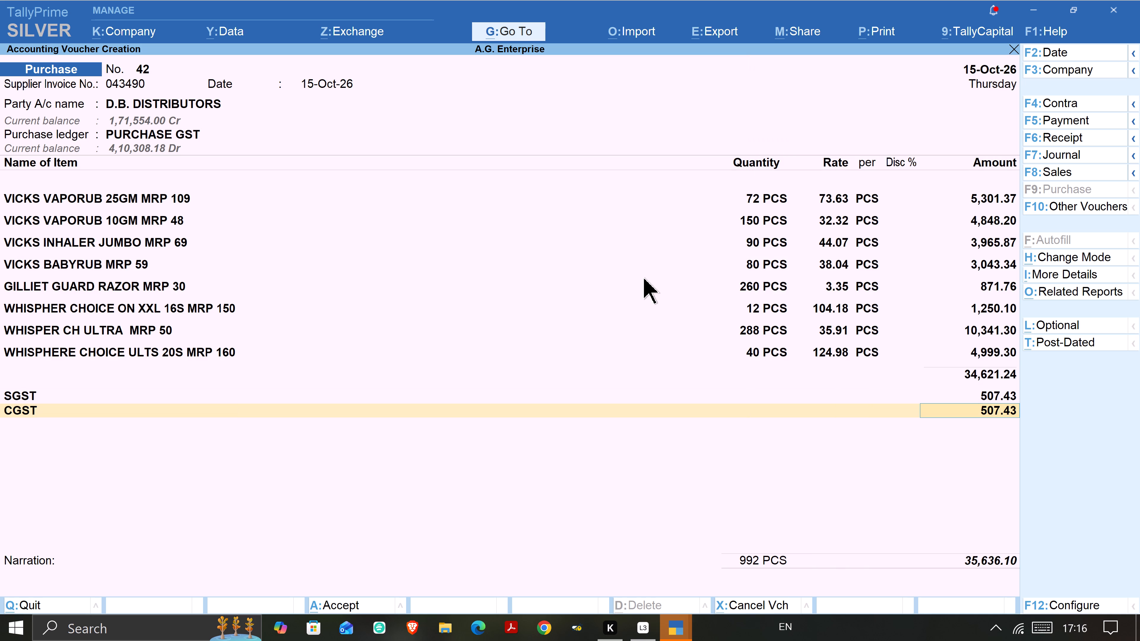
{"action": "key", "text": "Return"}
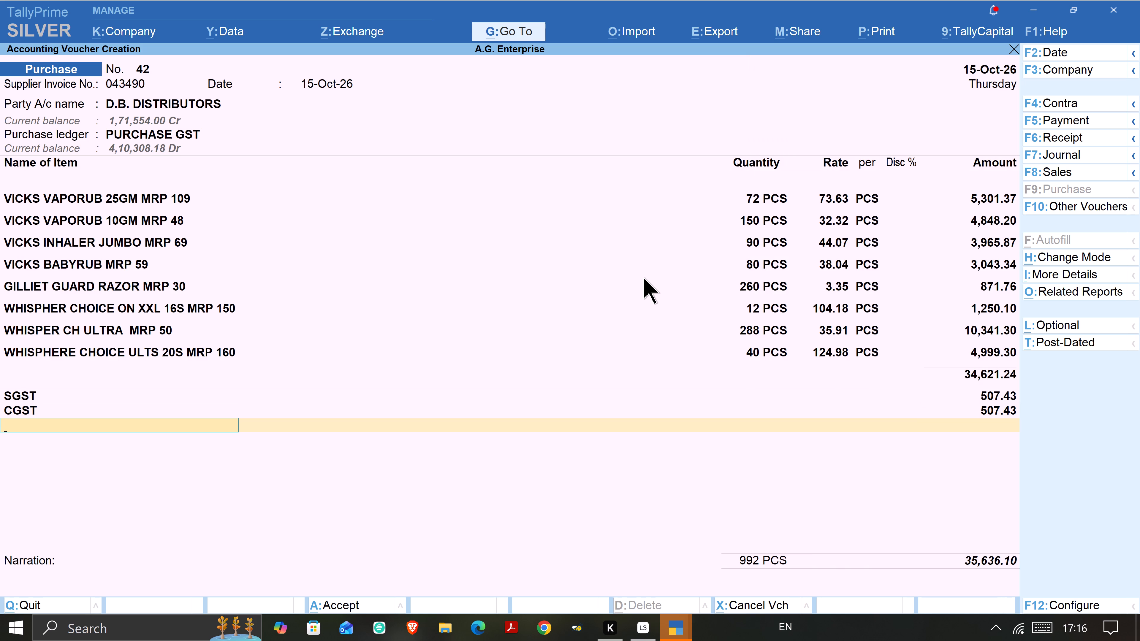
Add the ROUND OFF ledger below CGST with its automatic amount and accept the purchase voucher.
{"action": "type", "text": "ROUND OFF"}
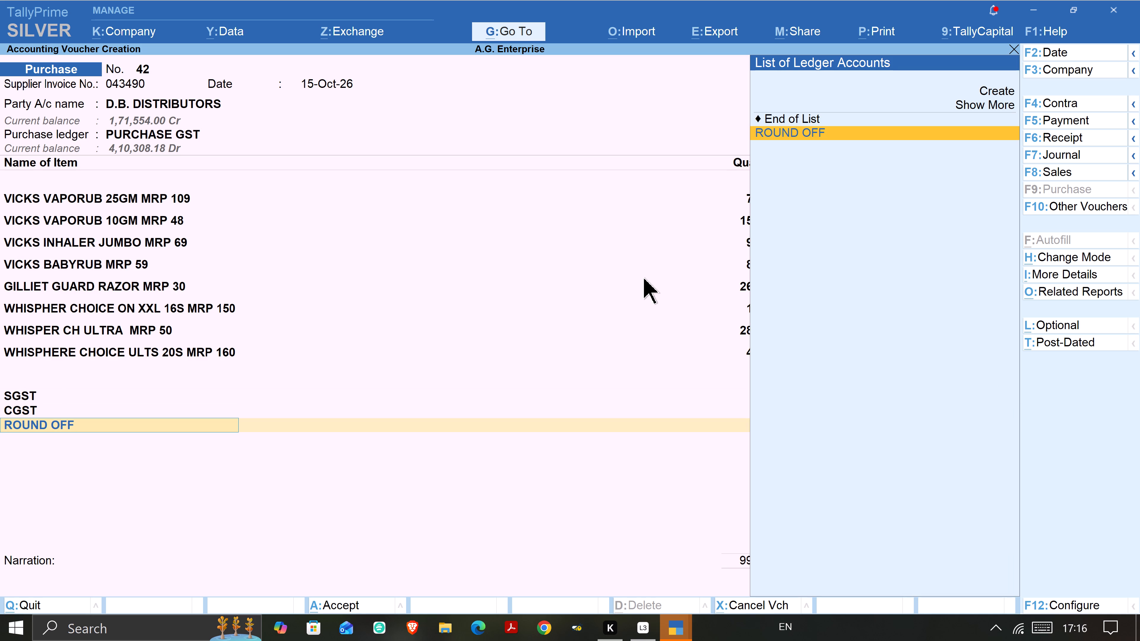
{"action": "key", "text": "Return"}
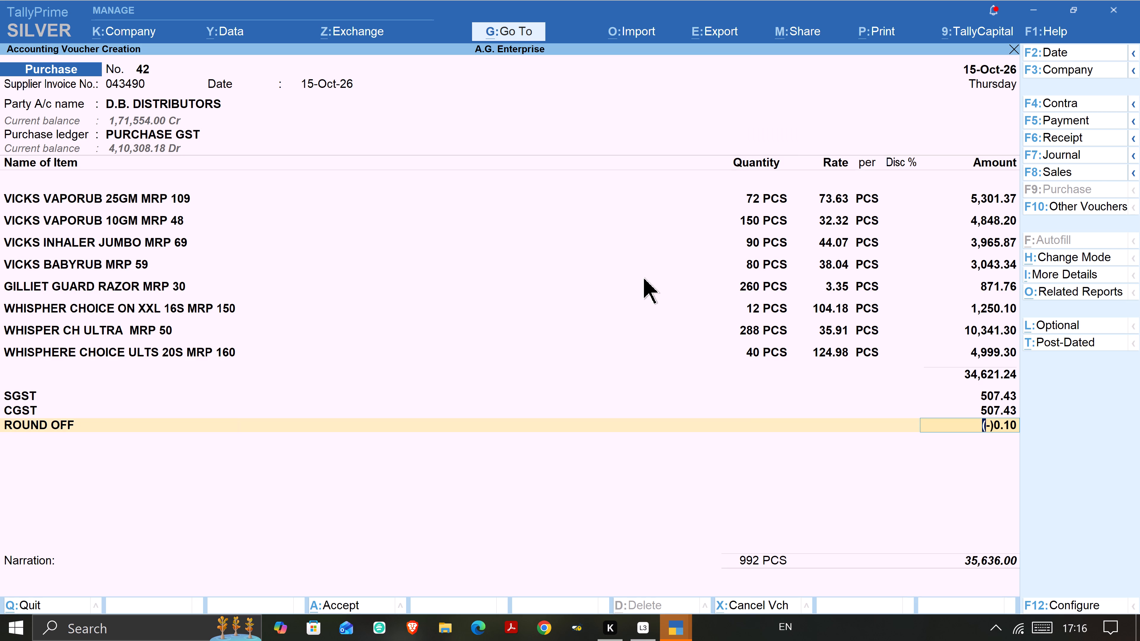
{"action": "key", "text": "ctrl+s"}
{"action": "key", "text": "ctrl+a"}
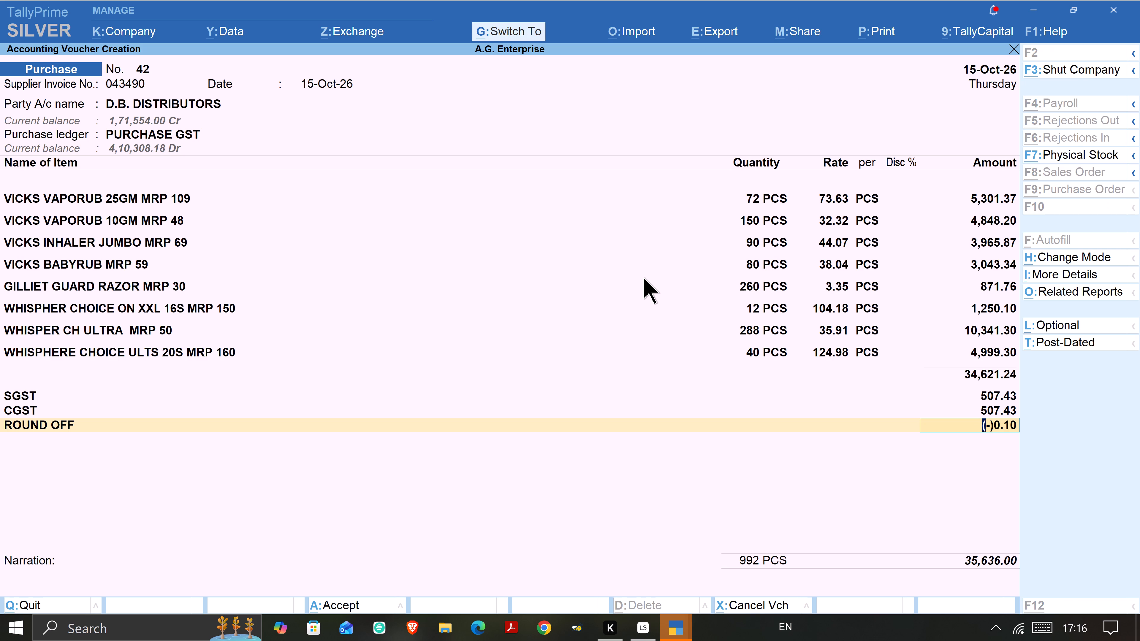
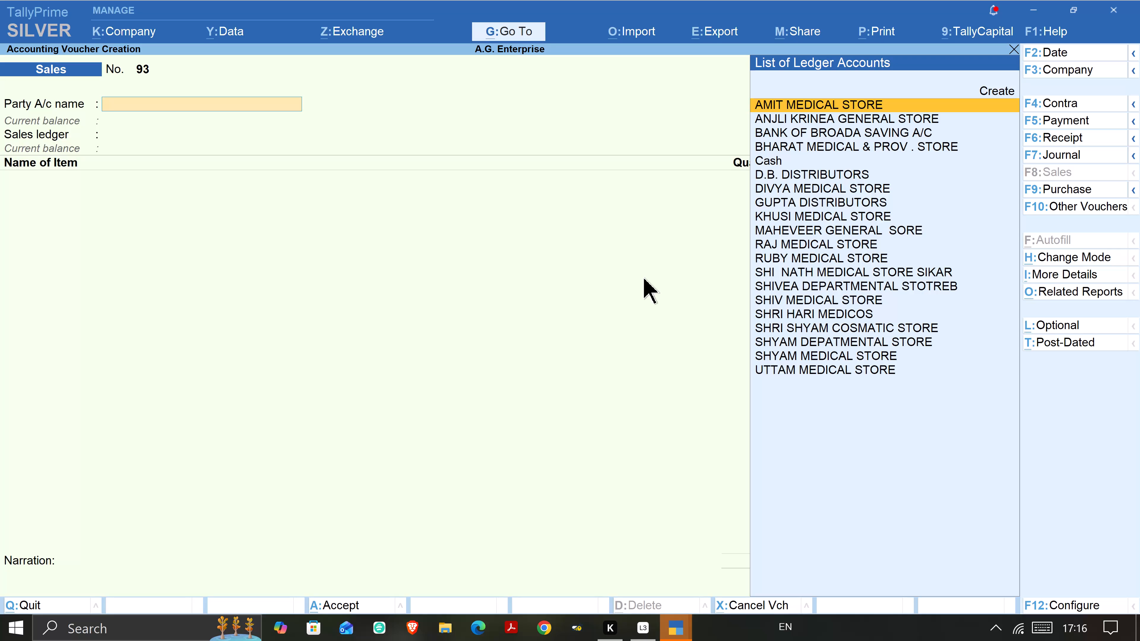
Choose GUPTA DISTRIBUTORS as the party account for the new sales voucher.
{"action": "key", "text": "Down"}
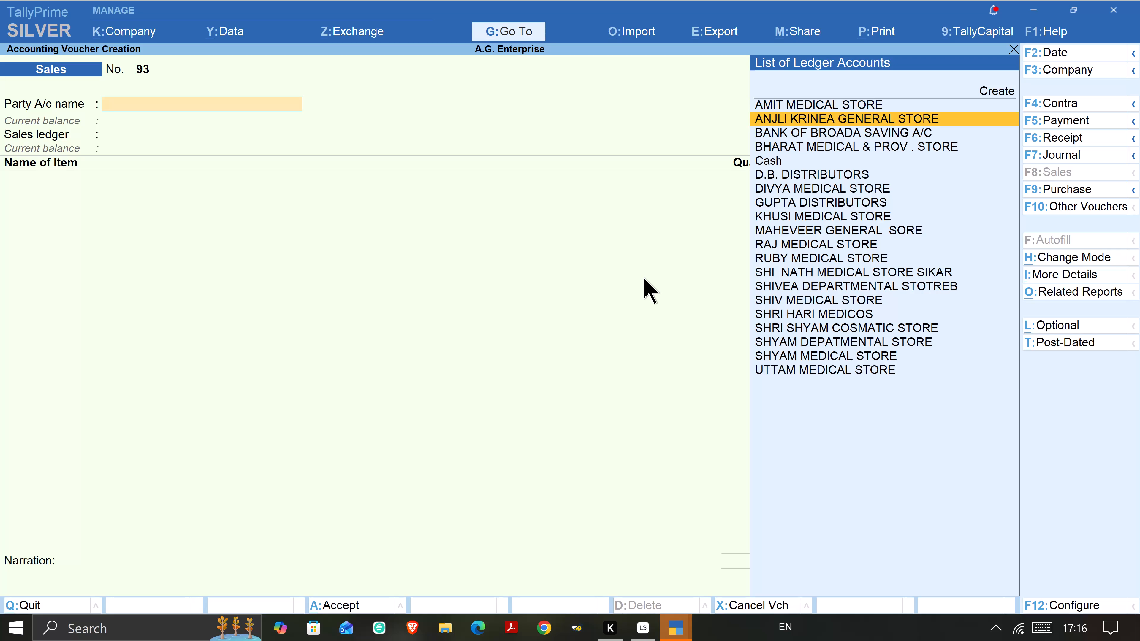
{"action": "key", "text": "Down"}
{"action": "key", "text": "Down"}
{"action": "key", "text": "Down"}
{"action": "key", "text": "Down"}
{"action": "key", "text": "Down"}
{"action": "key", "text": "Down"}
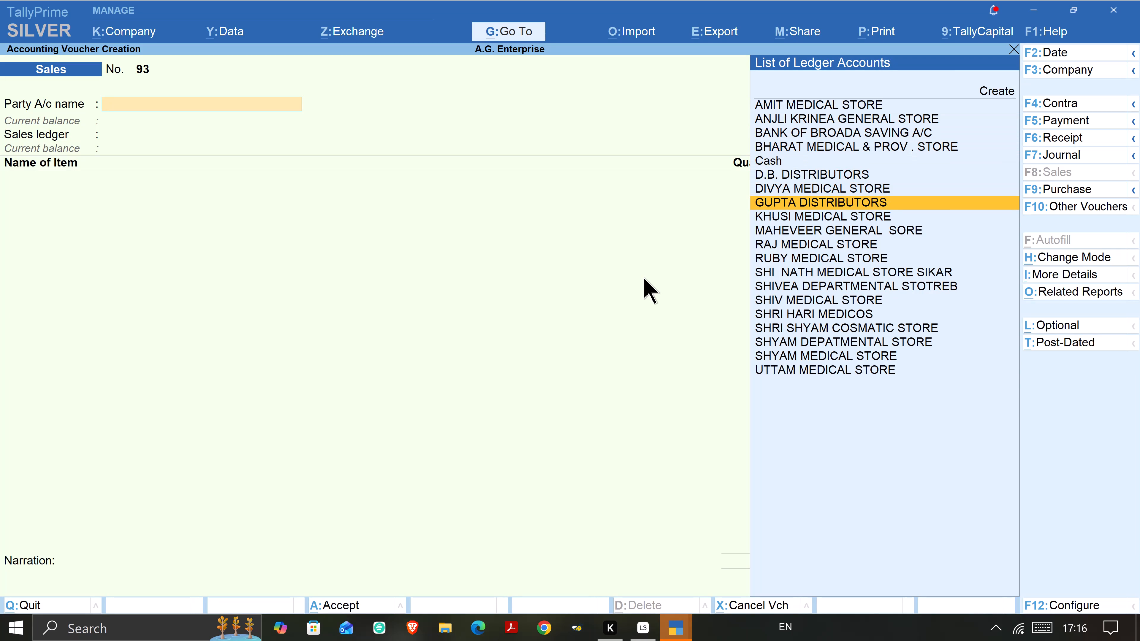
{"action": "key", "text": "Down"}
{"action": "key", "text": "Up"}
{"action": "key", "text": "Return"}
Leave every dispatch detail blank, from the delivery note numbers through the motor vehicle number.
{"action": "key", "text": "Return"}
{"action": "key", "text": "Return"}
{"action": "key", "text": "Return"}
{"action": "key", "text": "Return"}
{"action": "key", "text": "Return"}
{"action": "key", "text": "Return"}
{"action": "key", "text": "Return"}
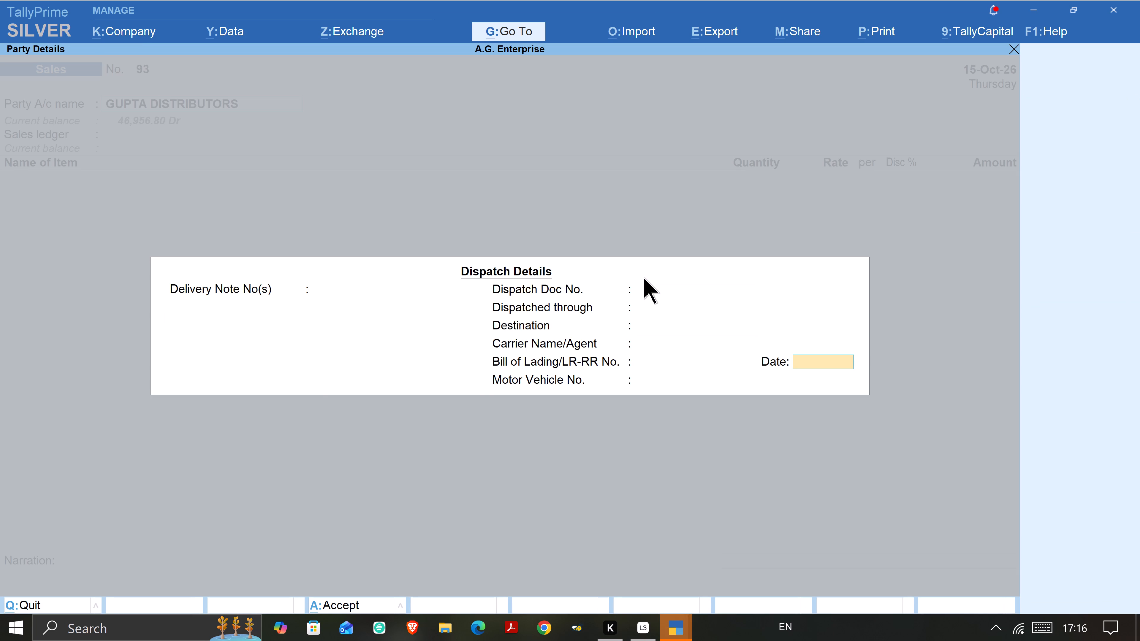
{"action": "key", "text": "Return"}
Keep GUPTA DISTRIBUTORS' stored buyer and GST details with Rajasthan as place of supply, and use SALE GST as the sales ledger.
{"action": "key", "text": "Return"}
{"action": "key", "text": "Return"}
{"action": "key", "text": "Return"}
{"action": "key", "text": "Return"}
{"action": "key", "text": "Return"}
{"action": "key", "text": "Return"}
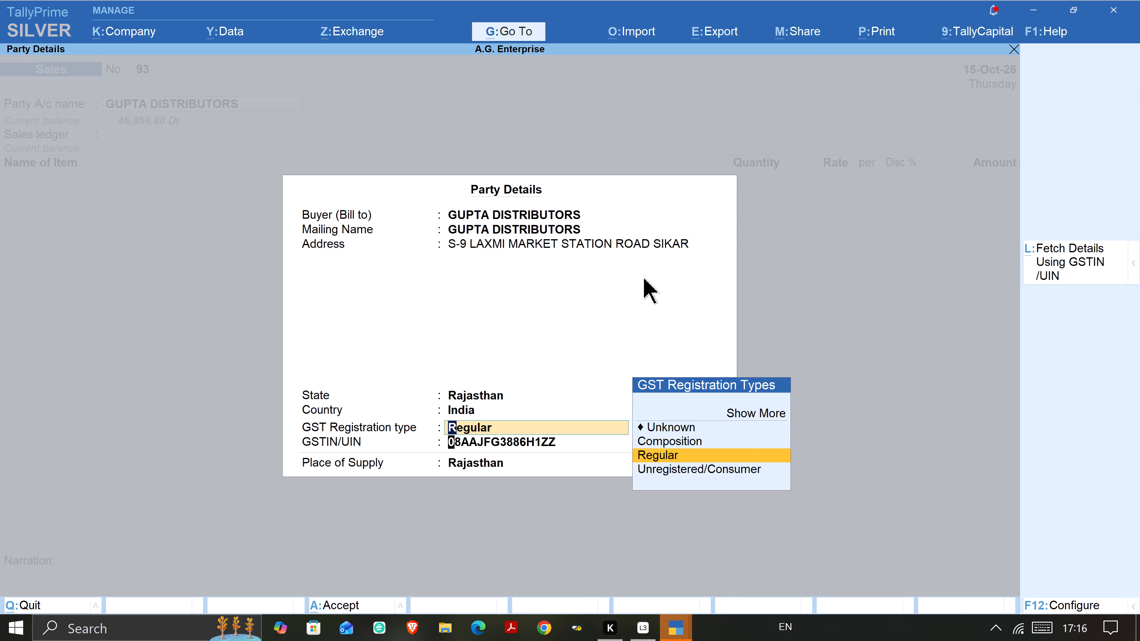
{"action": "key", "text": "Return"}
{"action": "key", "text": "Return"}
{"action": "key", "text": "Return"}
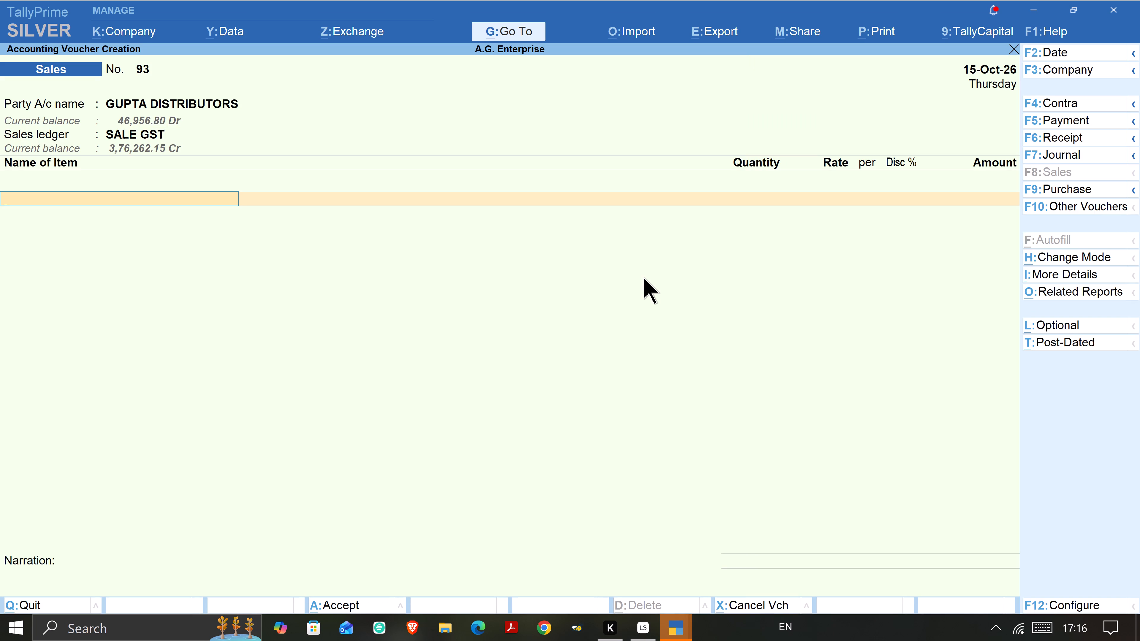
Look through the stock item list from its start to the Gillette and Godrej entries, checking which items have quantity in stock.
{"action": "key", "text": "a"}
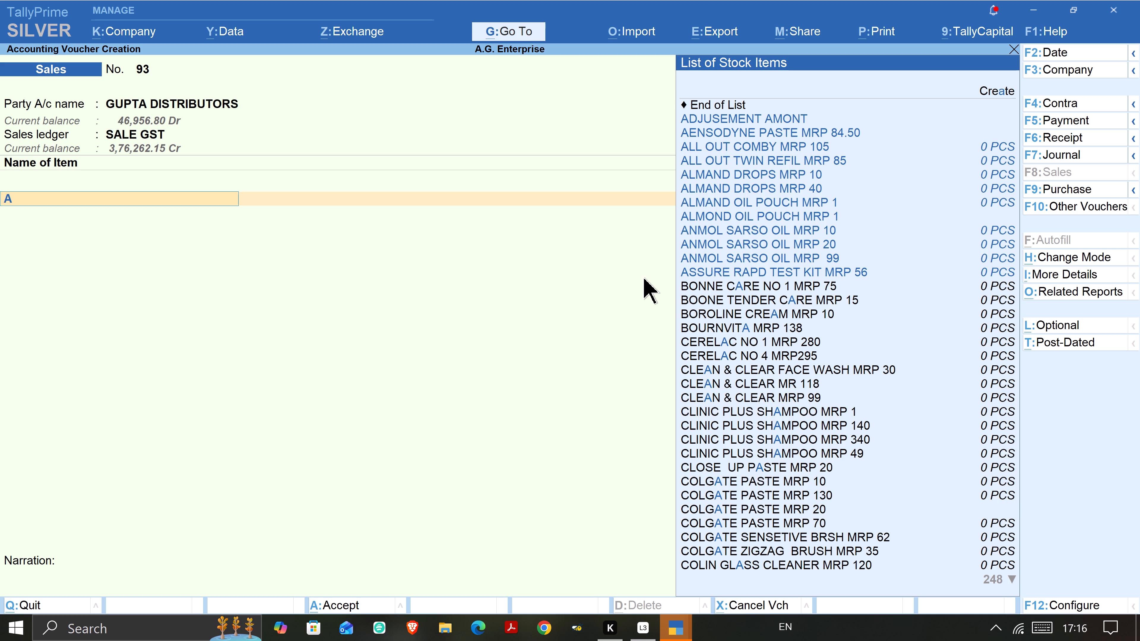
{"action": "key", "text": "BackSpace"}
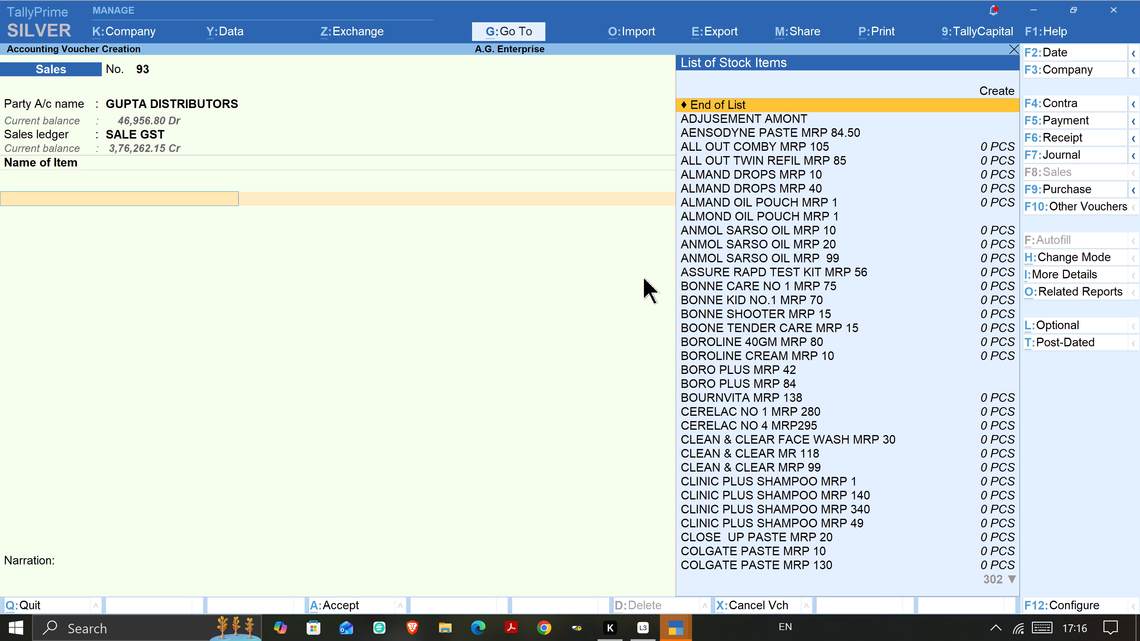
{"action": "scroll", "coordinate": [1139, 15], "scroll_direction": "down", "scroll_amount": 1}
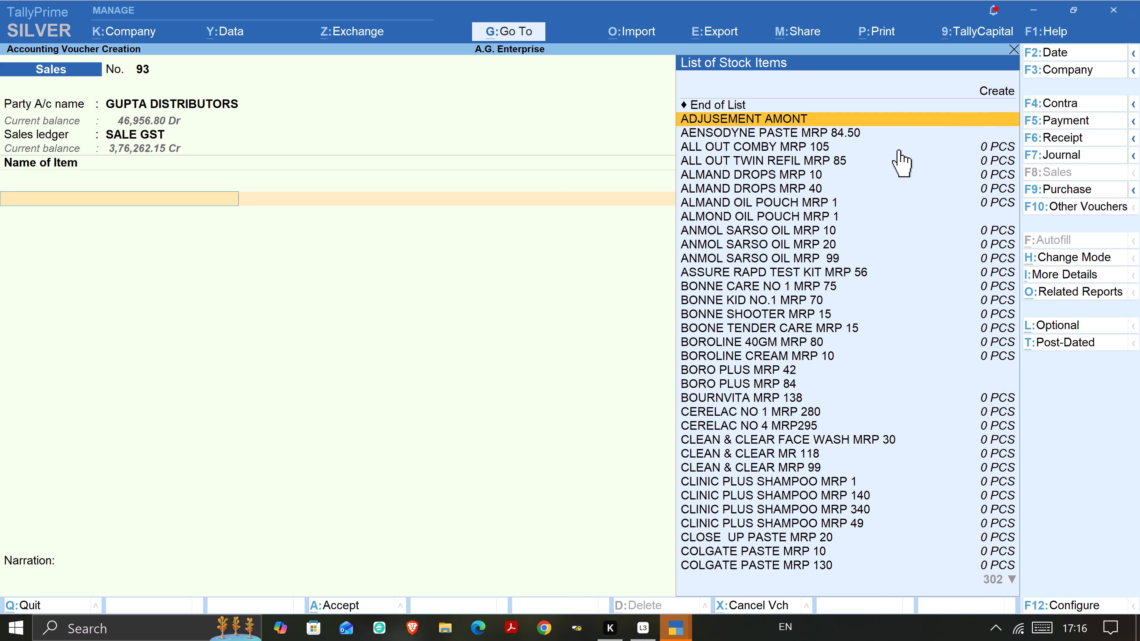
{"action": "scroll", "coordinate": [834, 177], "scroll_direction": "down", "scroll_amount": 14}
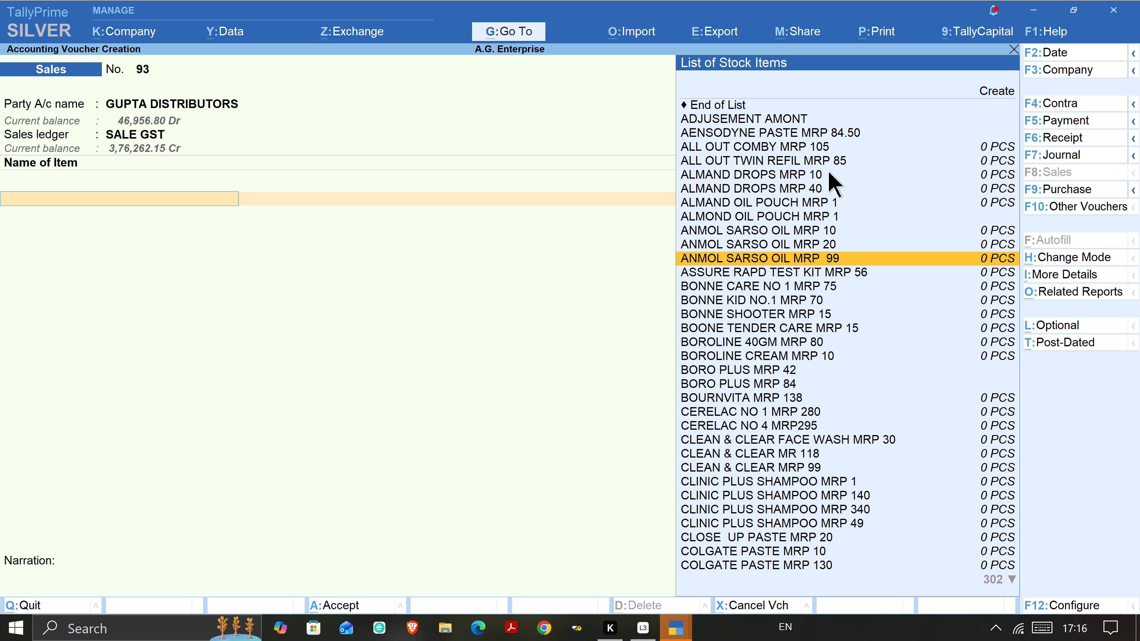
{"action": "scroll", "coordinate": [829, 171], "scroll_direction": "down", "scroll_amount": 9}
{"action": "scroll", "coordinate": [845, 150], "scroll_direction": "down", "scroll_amount": 10}
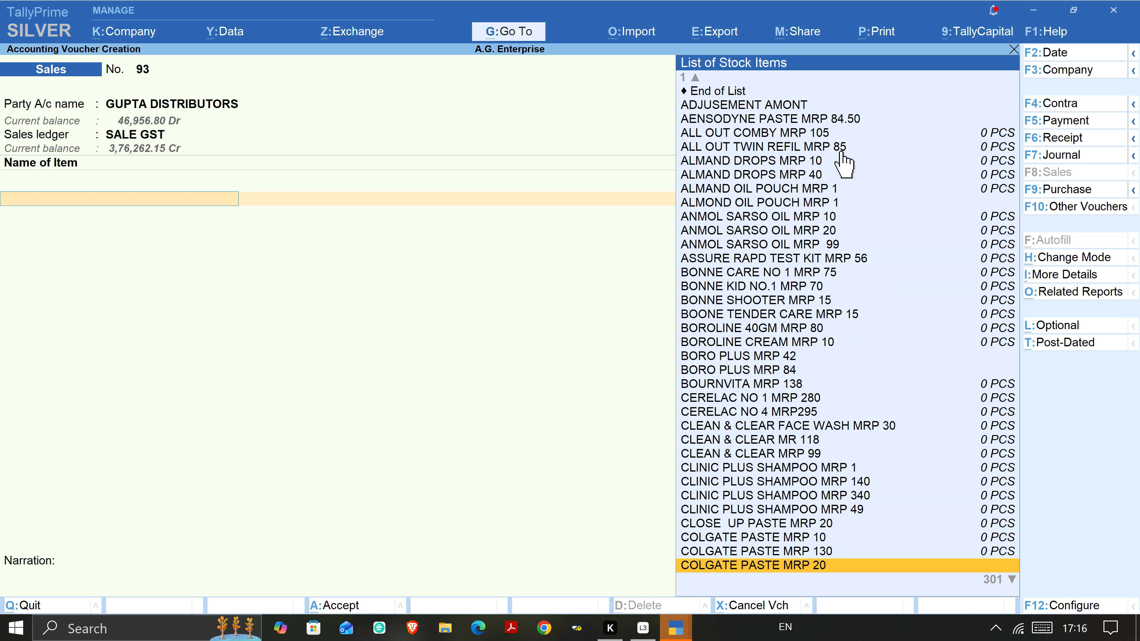
{"action": "scroll", "coordinate": [841, 151], "scroll_direction": "down", "scroll_amount": 14}
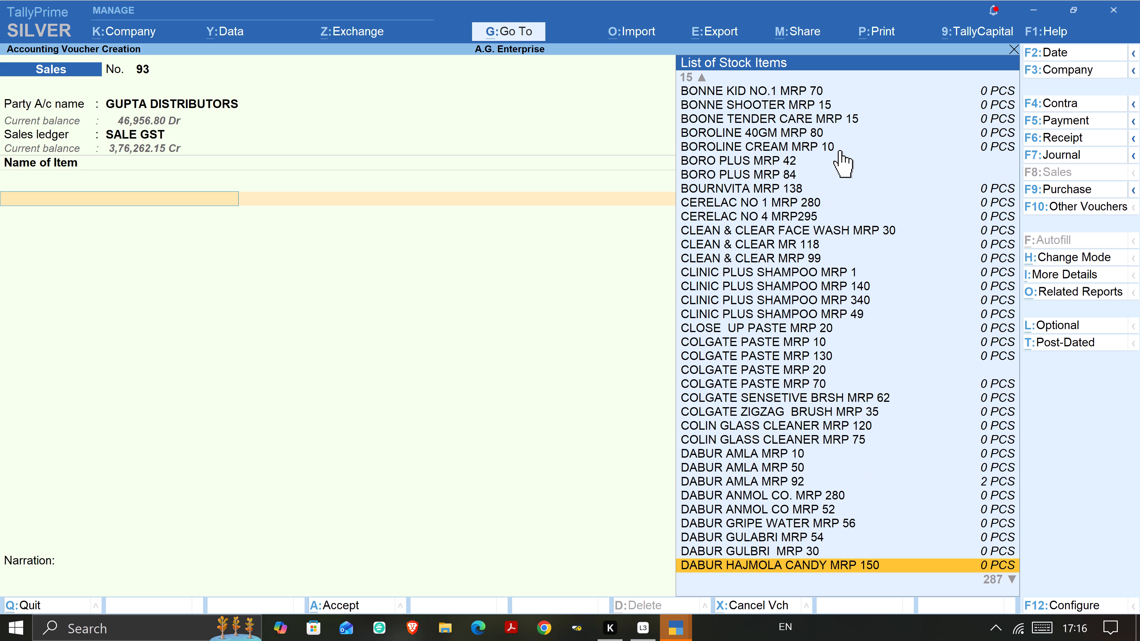
{"action": "scroll", "coordinate": [840, 150], "scroll_direction": "down", "scroll_amount": 18}
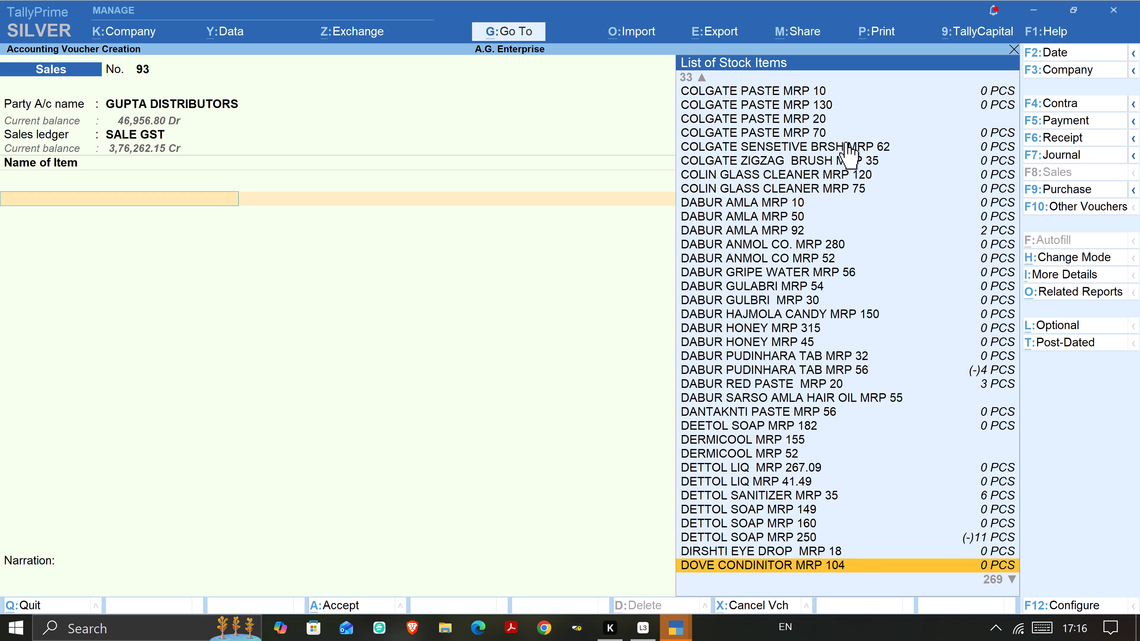
{"action": "scroll", "coordinate": [845, 142], "scroll_direction": "down", "scroll_amount": 17}
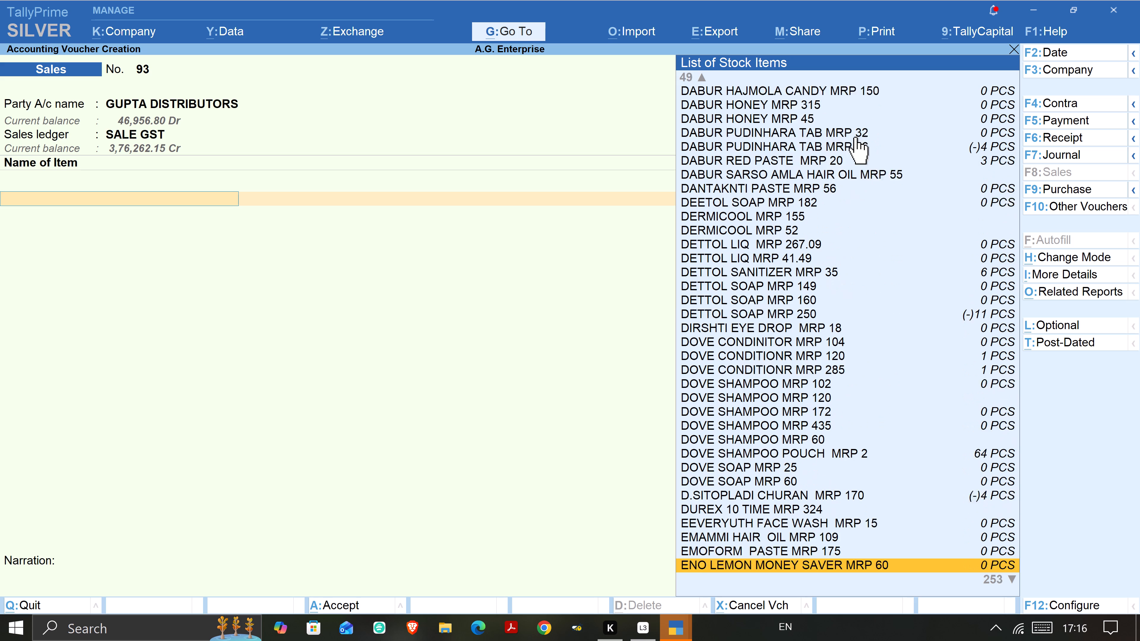
{"action": "scroll", "coordinate": [855, 137], "scroll_direction": "up", "scroll_amount": 4}
{"action": "scroll", "coordinate": [855, 137], "scroll_direction": "down", "scroll_amount": 8}
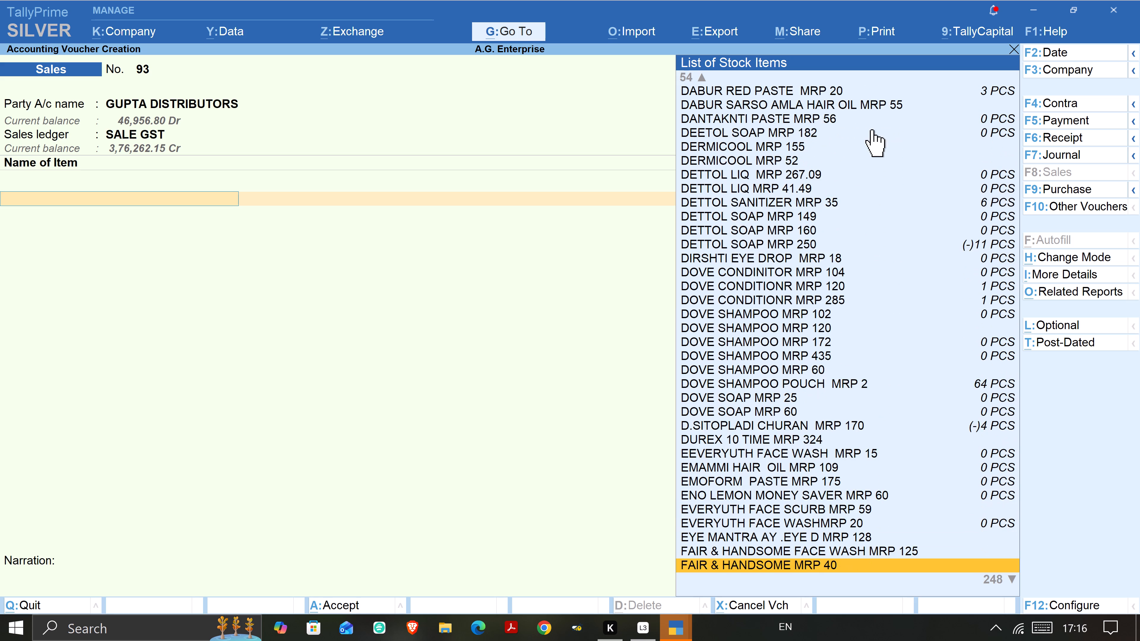
{"action": "scroll", "coordinate": [872, 129], "scroll_direction": "down", "scroll_amount": 20}
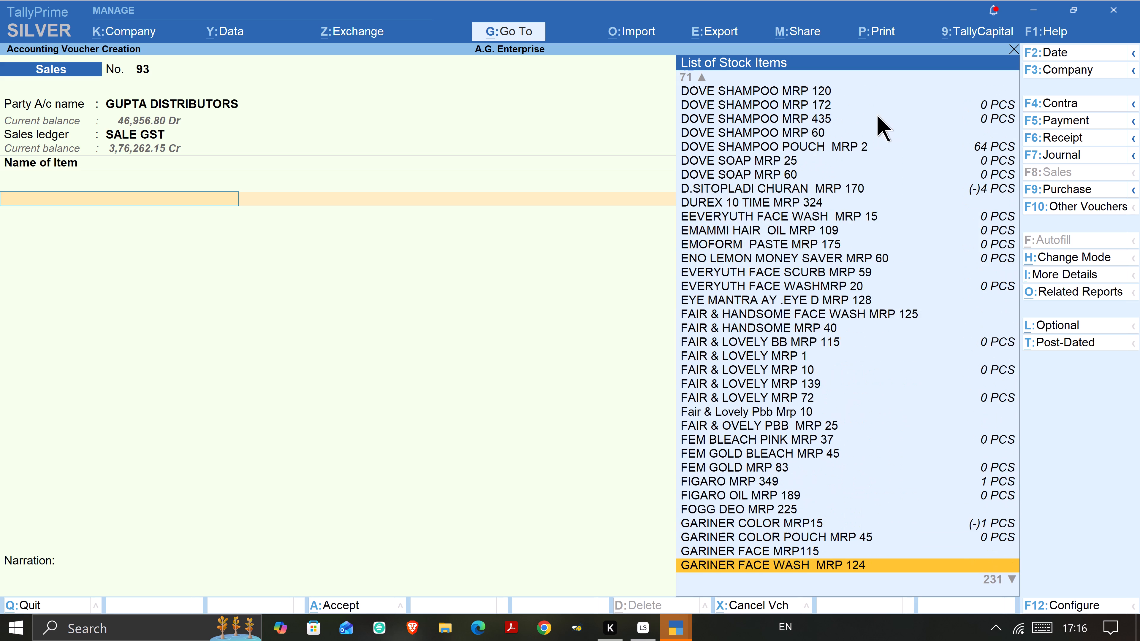
{"action": "scroll", "coordinate": [888, 114], "scroll_direction": "down", "scroll_amount": 9}
{"action": "scroll", "coordinate": [888, 112], "scroll_direction": "up", "scroll_amount": 4}
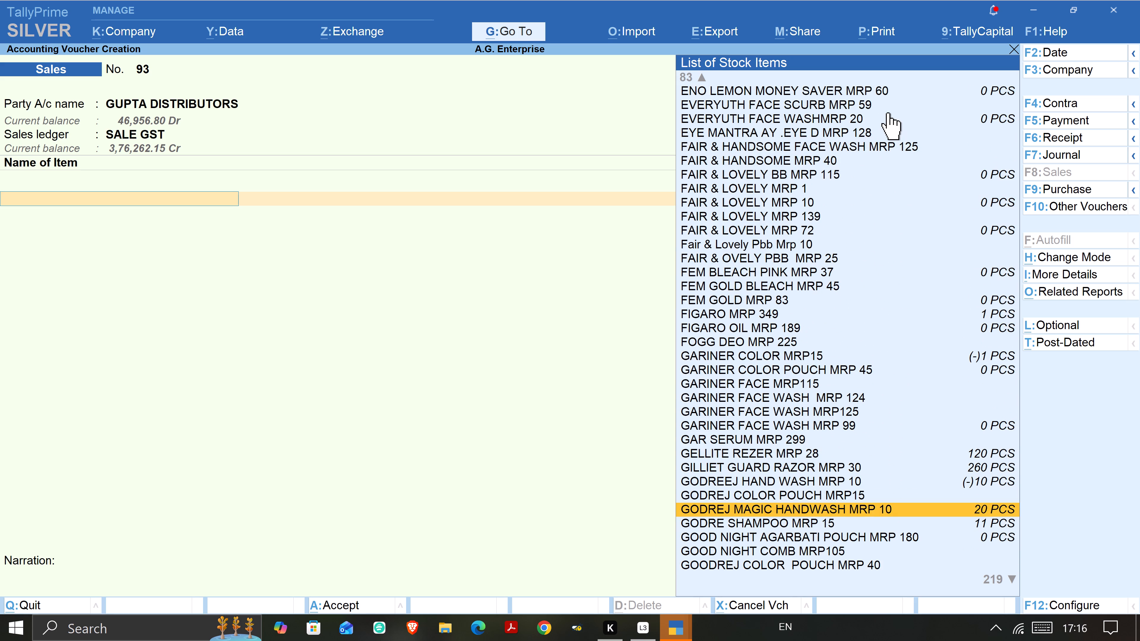
{"action": "scroll", "coordinate": [888, 112], "scroll_direction": "up", "scroll_amount": 3}
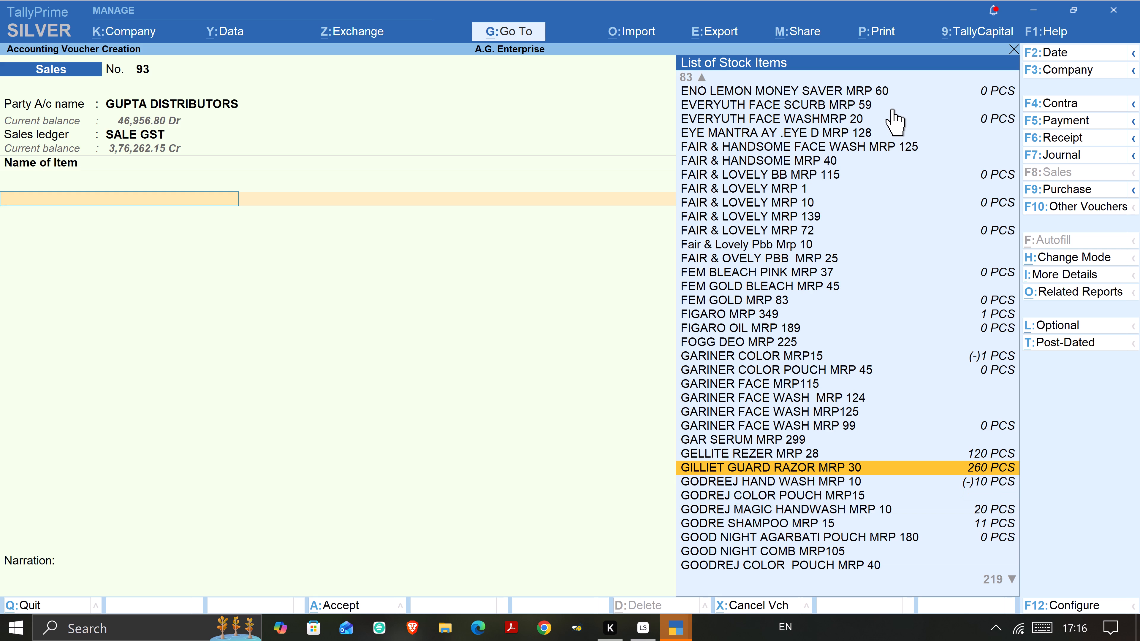
Continue through the stock item list from the Godrej entries to the Parachute oils, checking which items have quantity in stock.
{"action": "scroll", "coordinate": [893, 109], "scroll_direction": "down", "scroll_amount": 3}
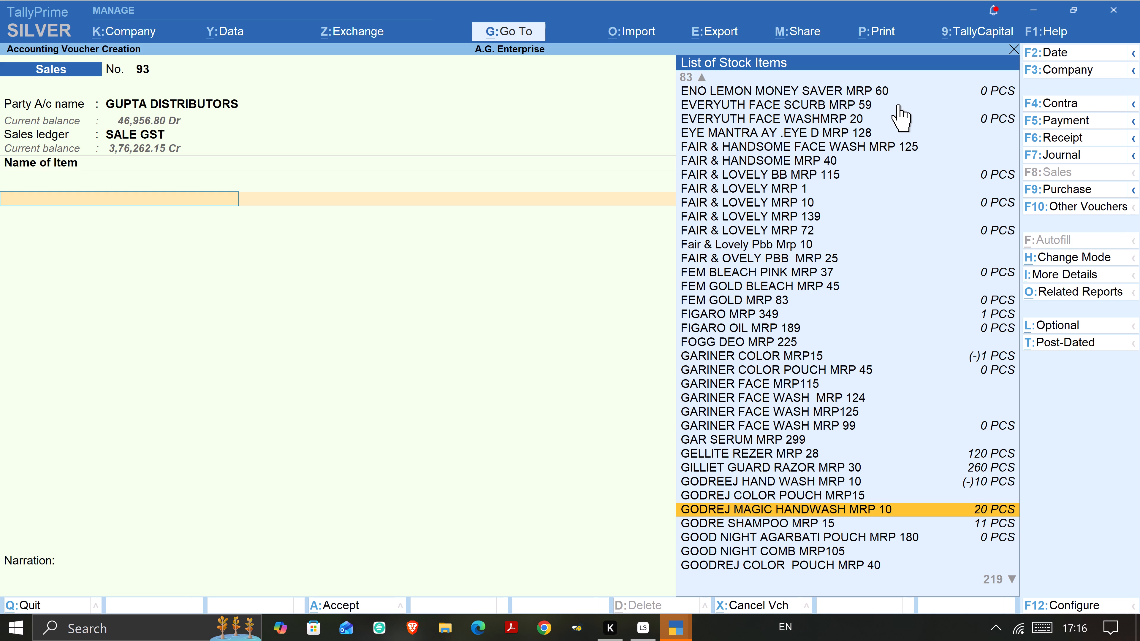
{"action": "scroll", "coordinate": [894, 101], "scroll_direction": "down", "scroll_amount": 3}
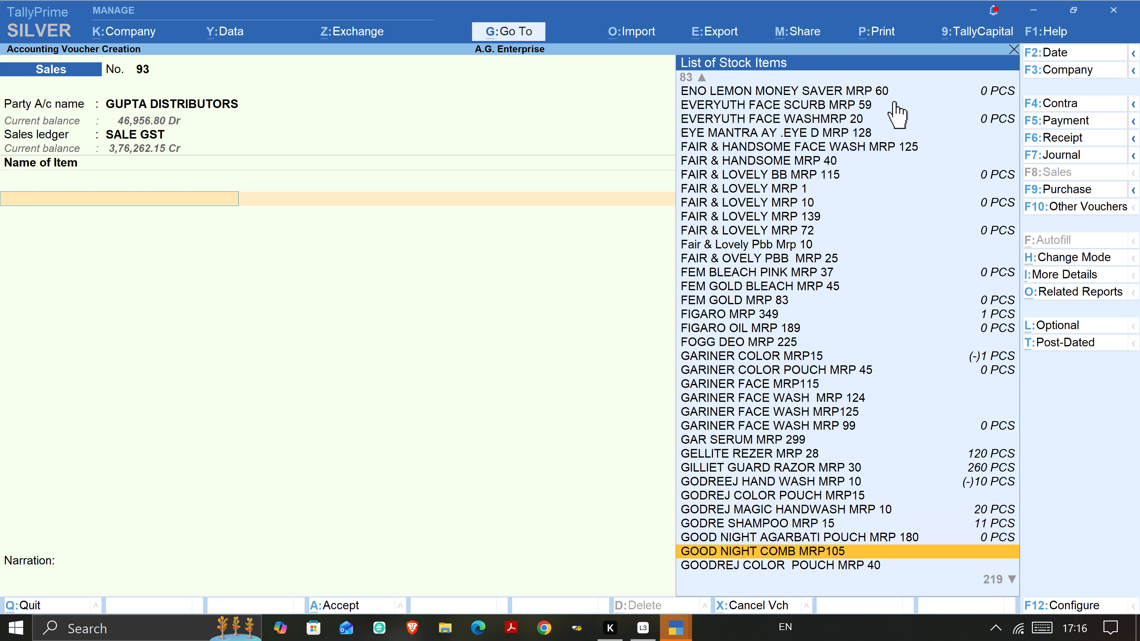
{"action": "scroll", "coordinate": [894, 101], "scroll_direction": "down", "scroll_amount": 2}
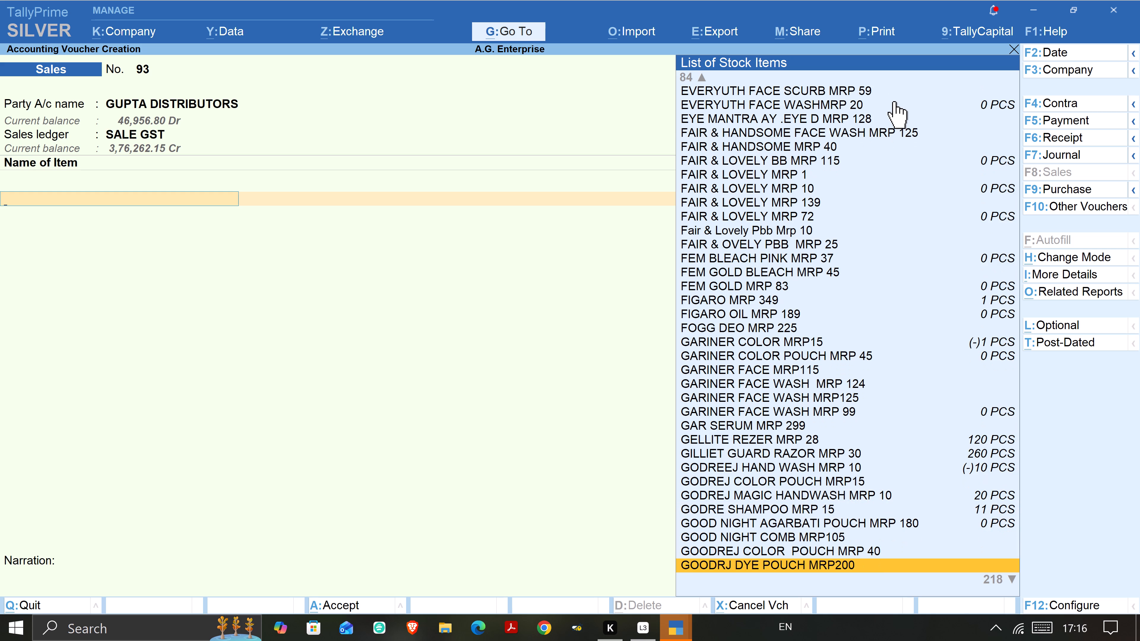
{"action": "scroll", "coordinate": [894, 101], "scroll_direction": "down", "scroll_amount": 12}
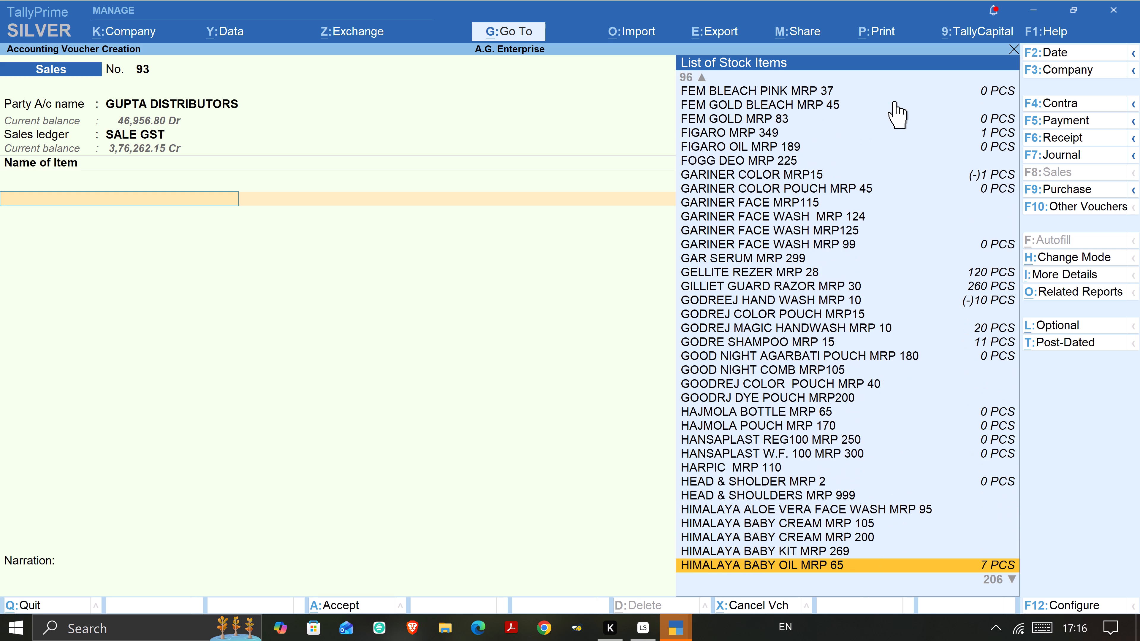
{"action": "scroll", "coordinate": [894, 101], "scroll_direction": "down", "scroll_amount": 15}
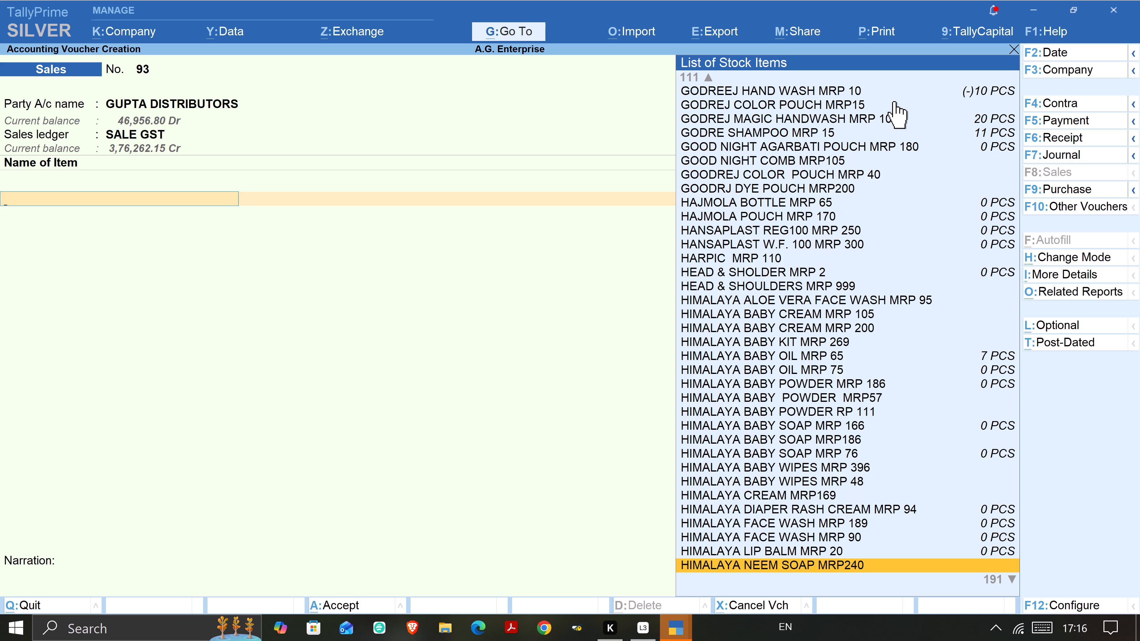
{"action": "scroll", "coordinate": [894, 101], "scroll_direction": "down", "scroll_amount": 11}
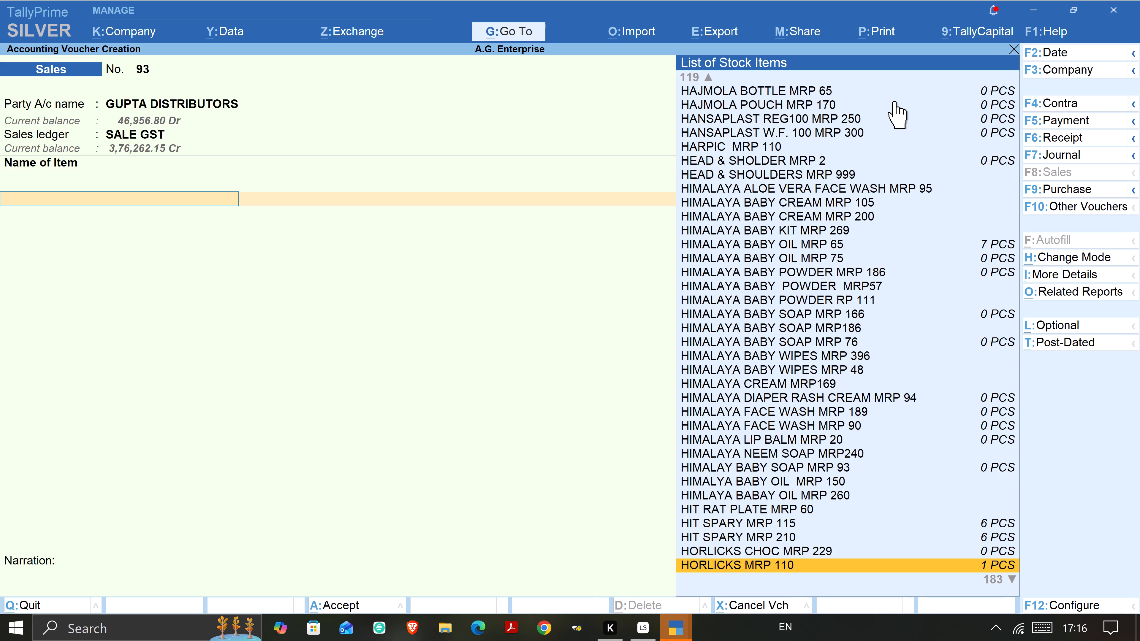
{"action": "scroll", "coordinate": [894, 101], "scroll_direction": "down", "scroll_amount": 15}
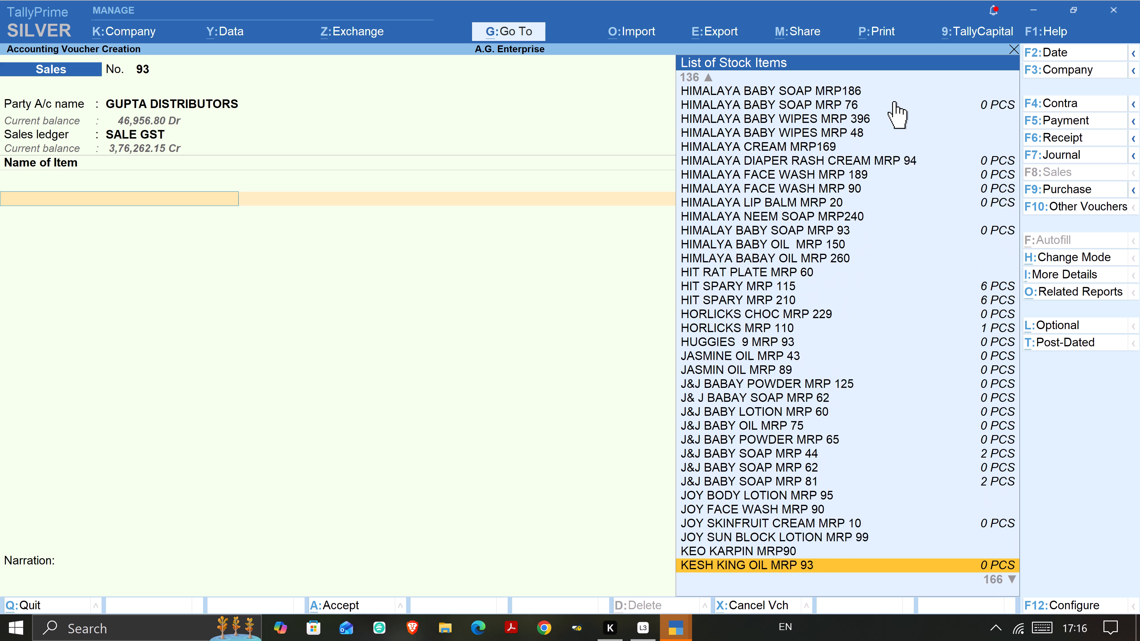
{"action": "scroll", "coordinate": [894, 101], "scroll_direction": "down", "scroll_amount": 19}
{"action": "scroll", "coordinate": [894, 101], "scroll_direction": "down", "scroll_amount": 12}
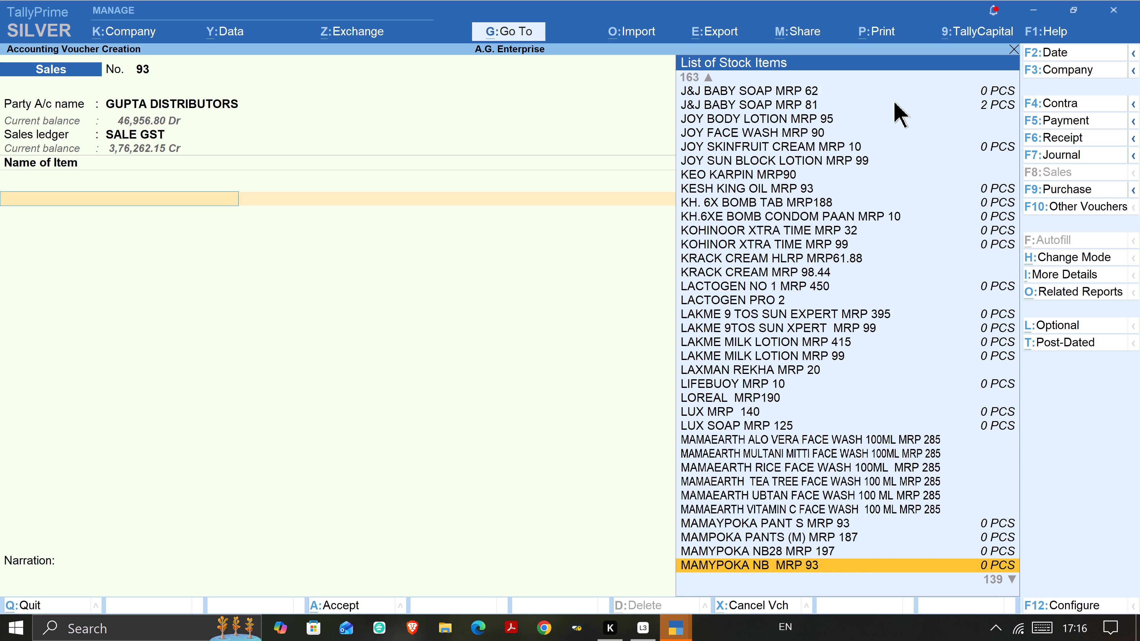
{"action": "scroll", "coordinate": [894, 101], "scroll_direction": "down", "scroll_amount": 18}
{"action": "scroll", "coordinate": [894, 101], "scroll_direction": "down", "scroll_amount": 8}
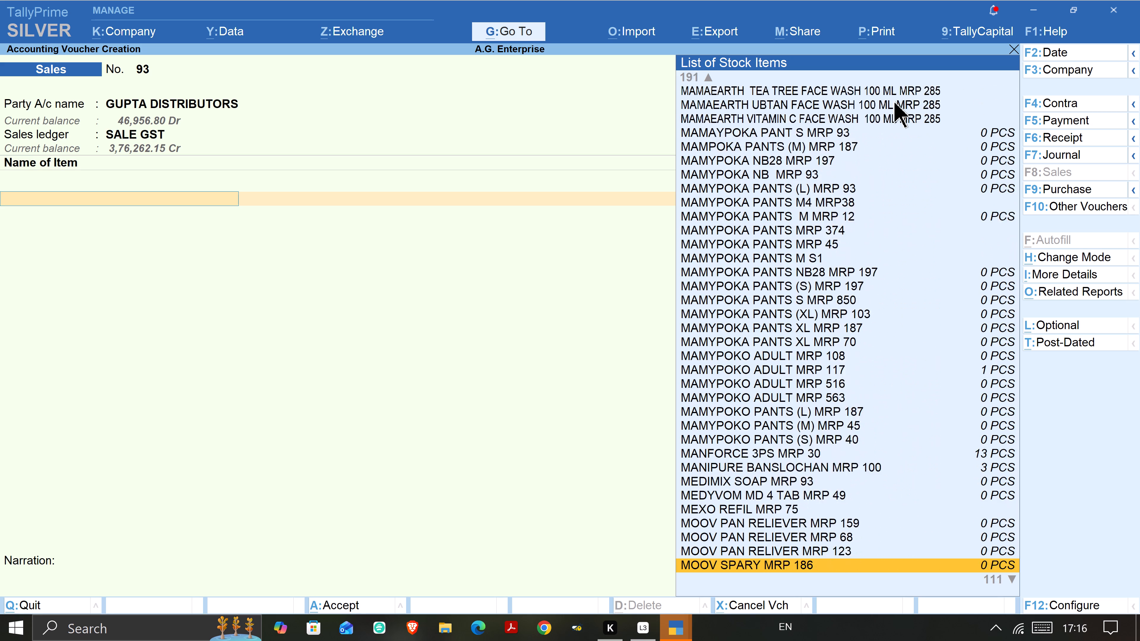
{"action": "scroll", "coordinate": [894, 101], "scroll_direction": "down", "scroll_amount": 11}
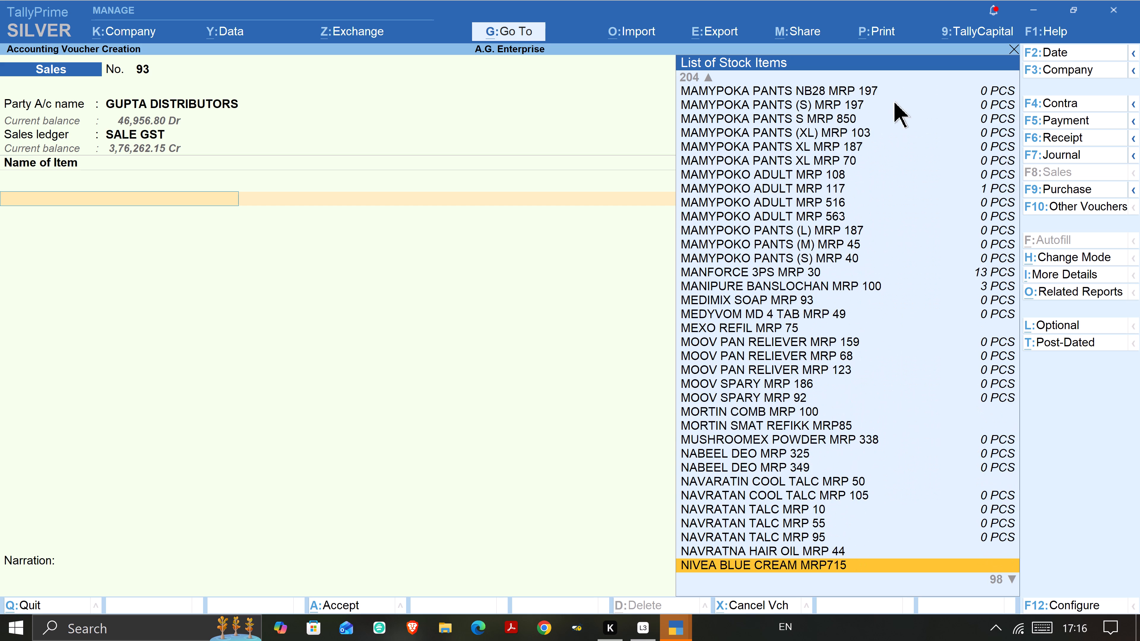
{"action": "scroll", "coordinate": [894, 101], "scroll_direction": "down", "scroll_amount": 16}
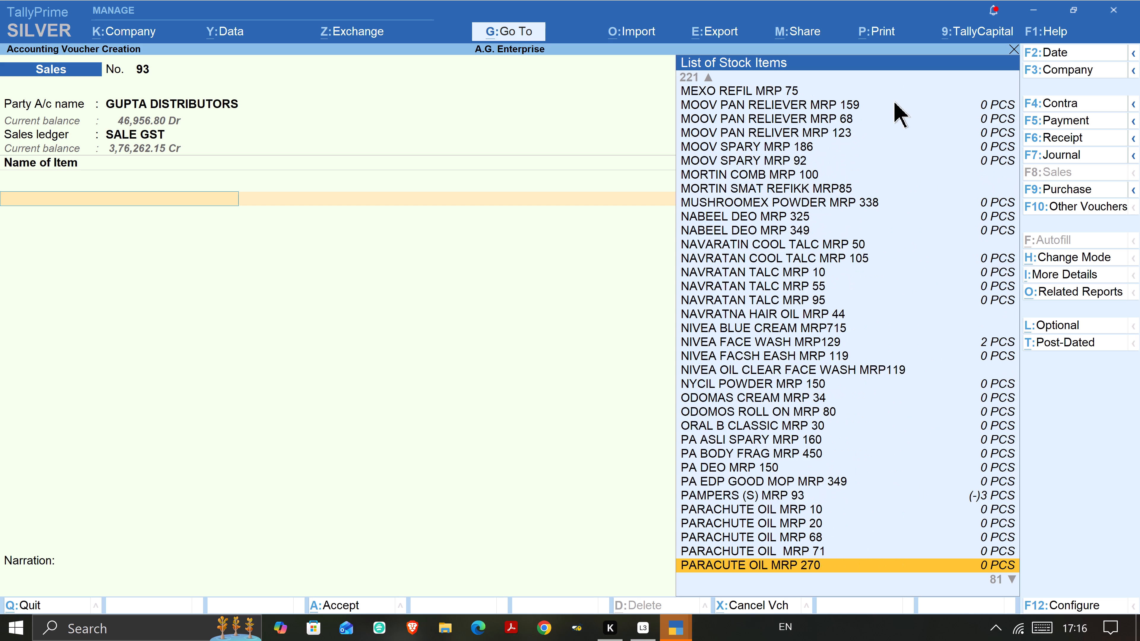
Check stock quantities from the Park Avenue and Patanjali entries through the Whisper items, returning to the Vicks entries.
{"action": "scroll", "coordinate": [894, 101], "scroll_direction": "down", "scroll_amount": 12}
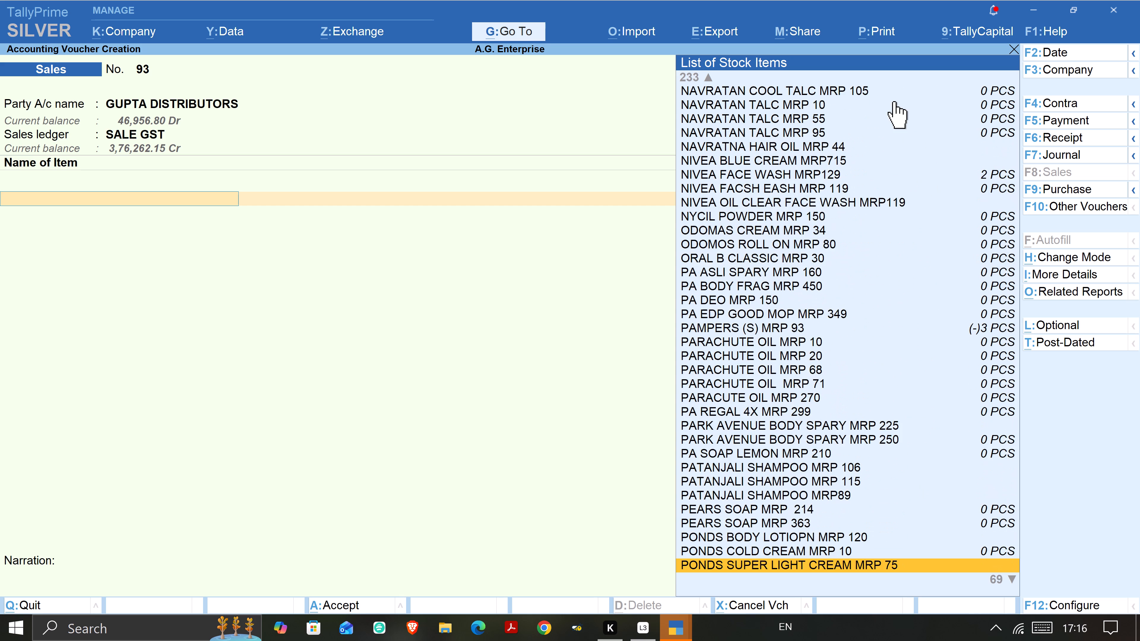
{"action": "scroll", "coordinate": [894, 101], "scroll_direction": "down", "scroll_amount": 12}
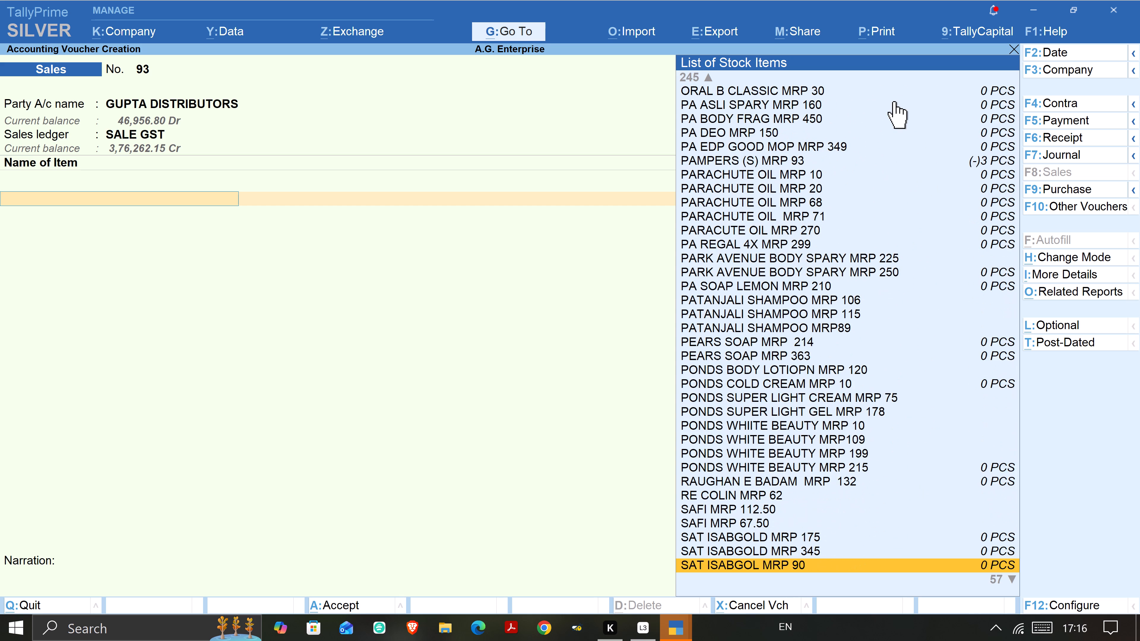
{"action": "scroll", "coordinate": [894, 101], "scroll_direction": "down", "scroll_amount": 15}
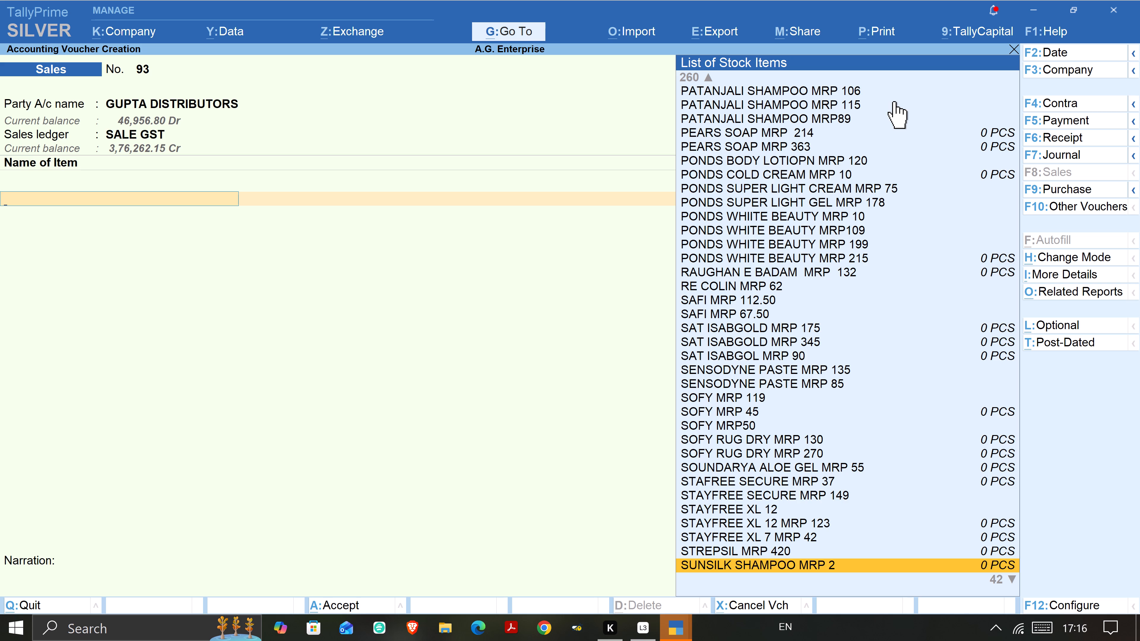
{"action": "scroll", "coordinate": [894, 101], "scroll_direction": "down", "scroll_amount": 12}
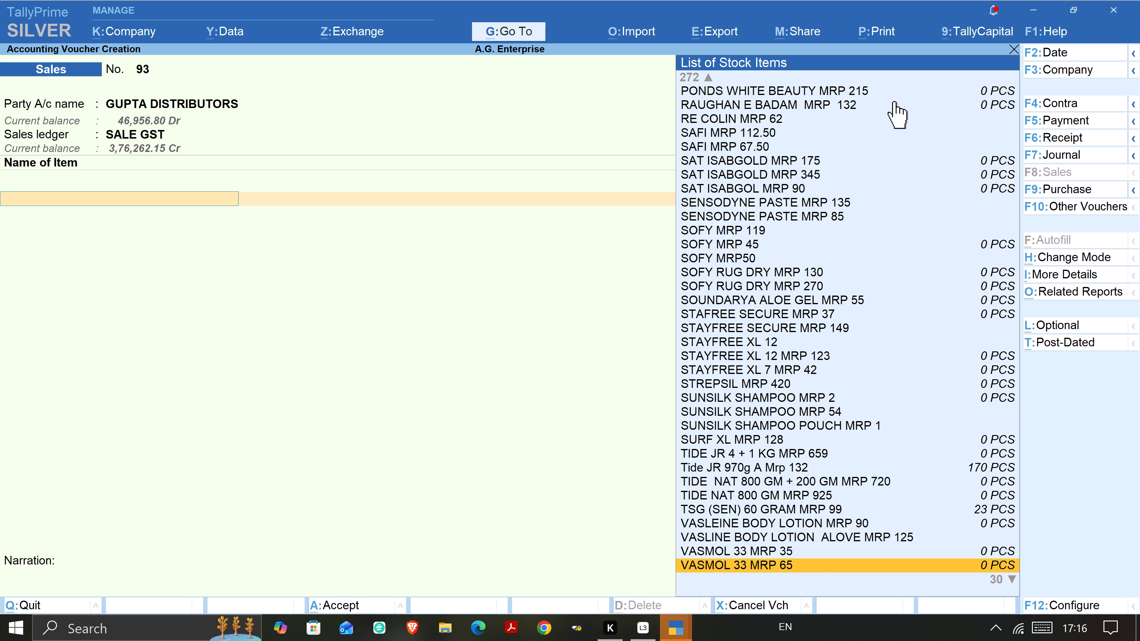
{"action": "scroll", "coordinate": [894, 101], "scroll_direction": "down", "scroll_amount": 6}
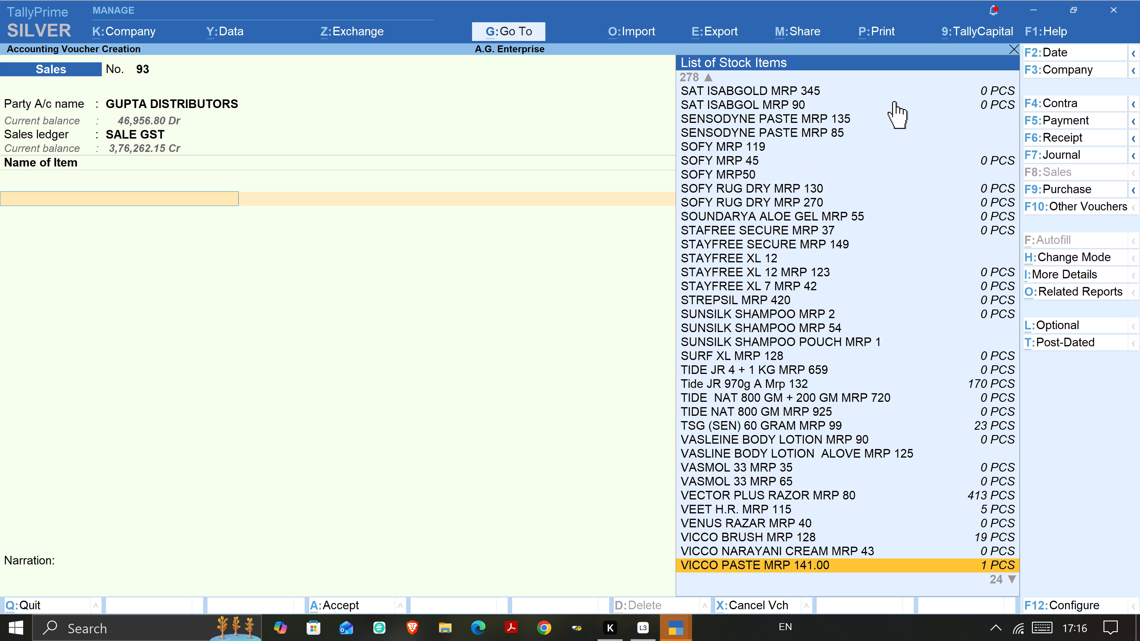
{"action": "scroll", "coordinate": [894, 101], "scroll_direction": "down", "scroll_amount": 16}
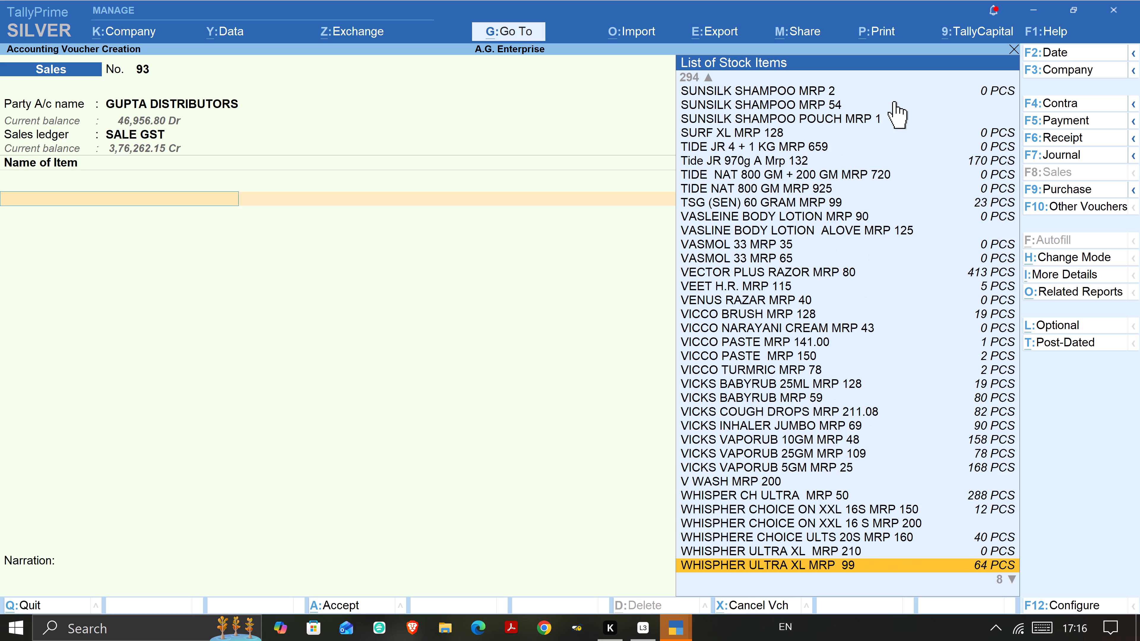
{"action": "scroll", "coordinate": [894, 101], "scroll_direction": "down", "scroll_amount": 4}
{"action": "scroll", "coordinate": [894, 101], "scroll_direction": "up", "scroll_amount": 9}
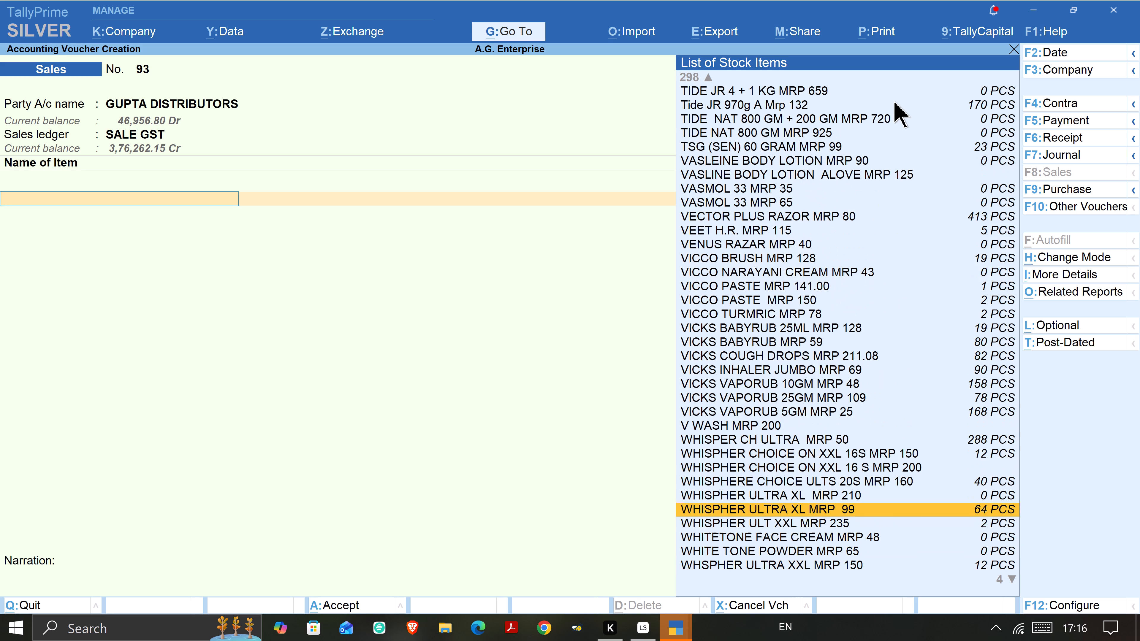
{"action": "scroll", "coordinate": [894, 101], "scroll_direction": "up", "scroll_amount": 7}
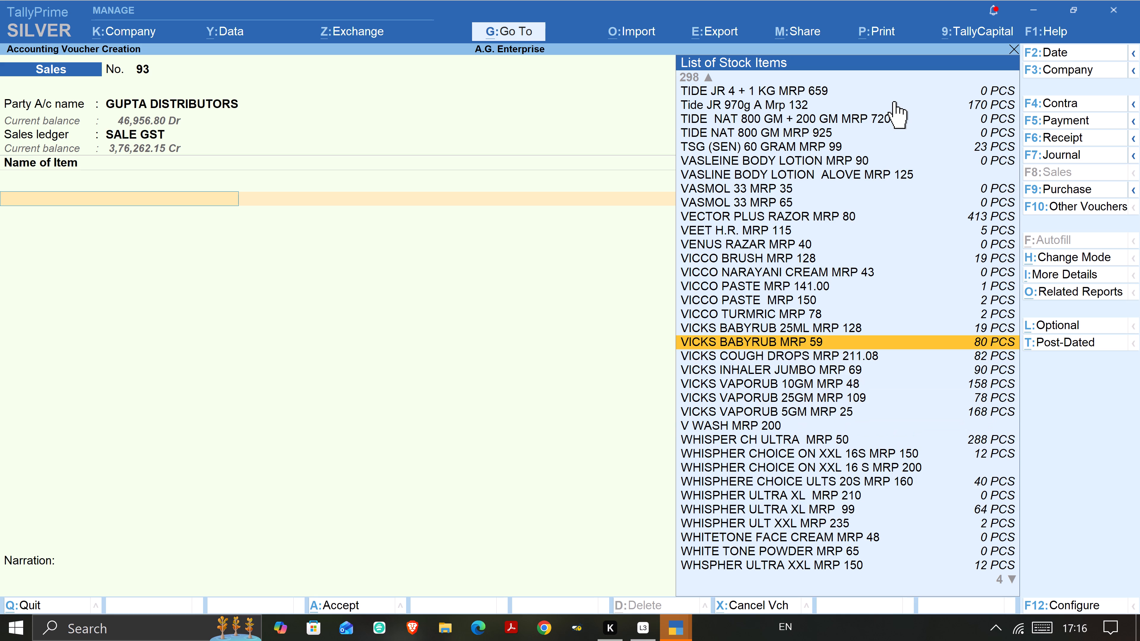
Abandon the unsaved sales voucher for GUPTA DISTRIBUTORS and return to the Gateway of Tally without closing the program.
{"action": "left_click", "coordinate": [390, 425]}
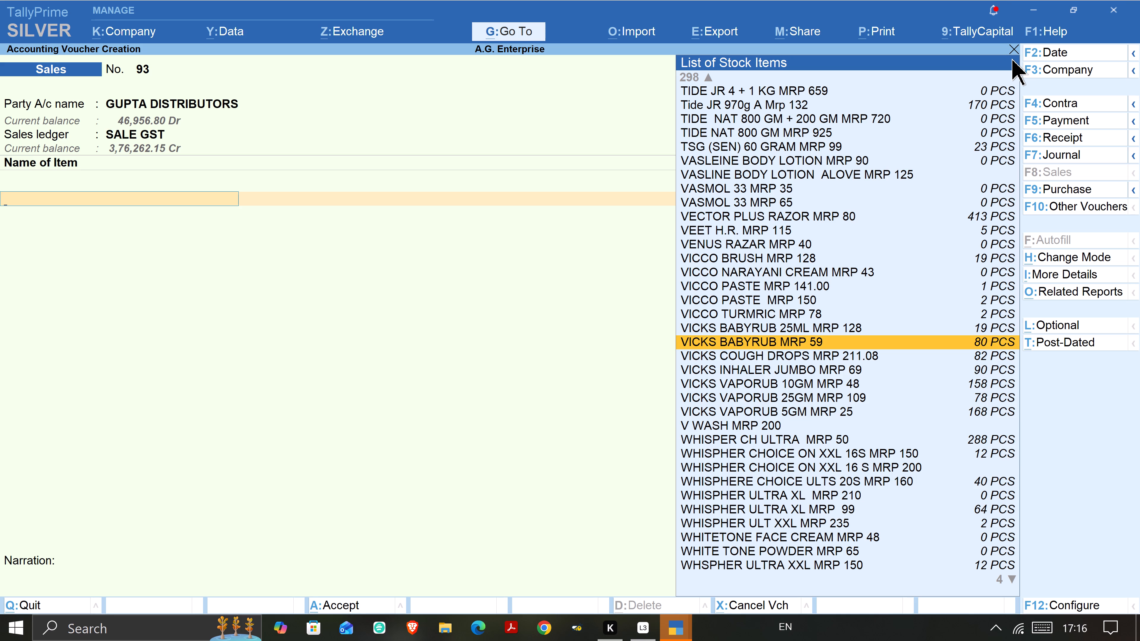
{"action": "left_click", "coordinate": [1013, 53]}
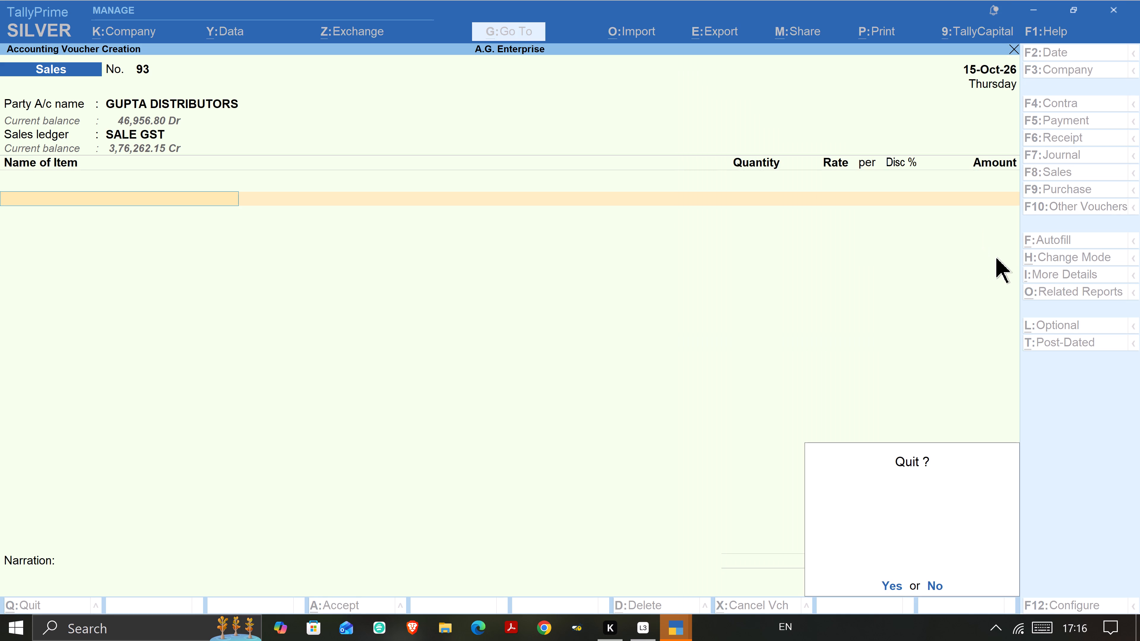
{"action": "key", "text": "Escape"}
{"action": "key", "text": "Escape"}
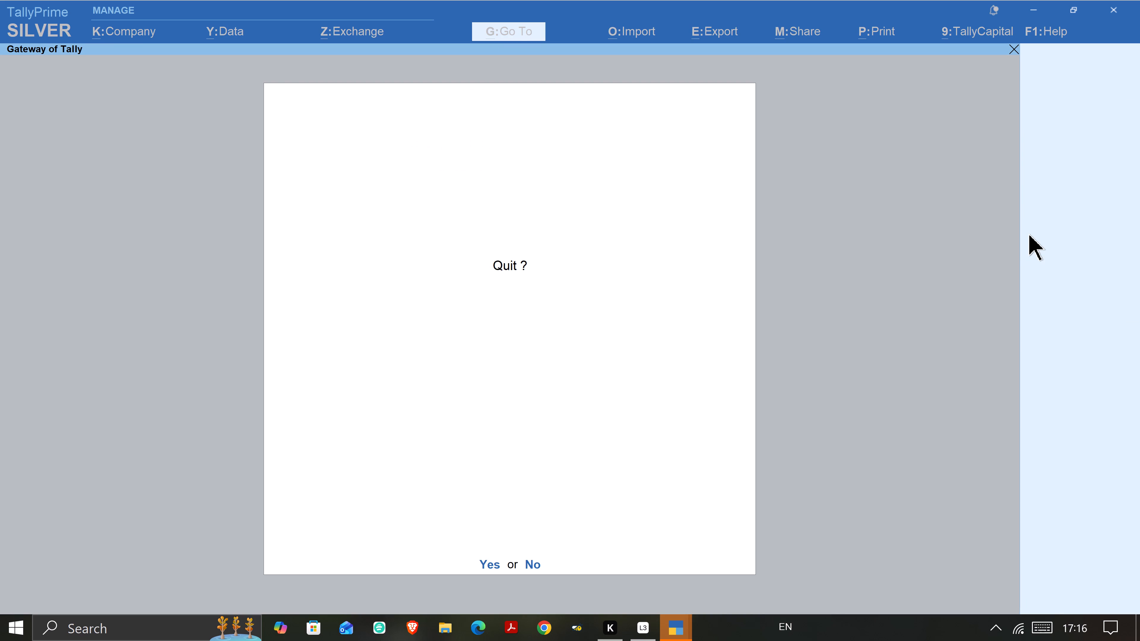
{"action": "key", "text": "n"}
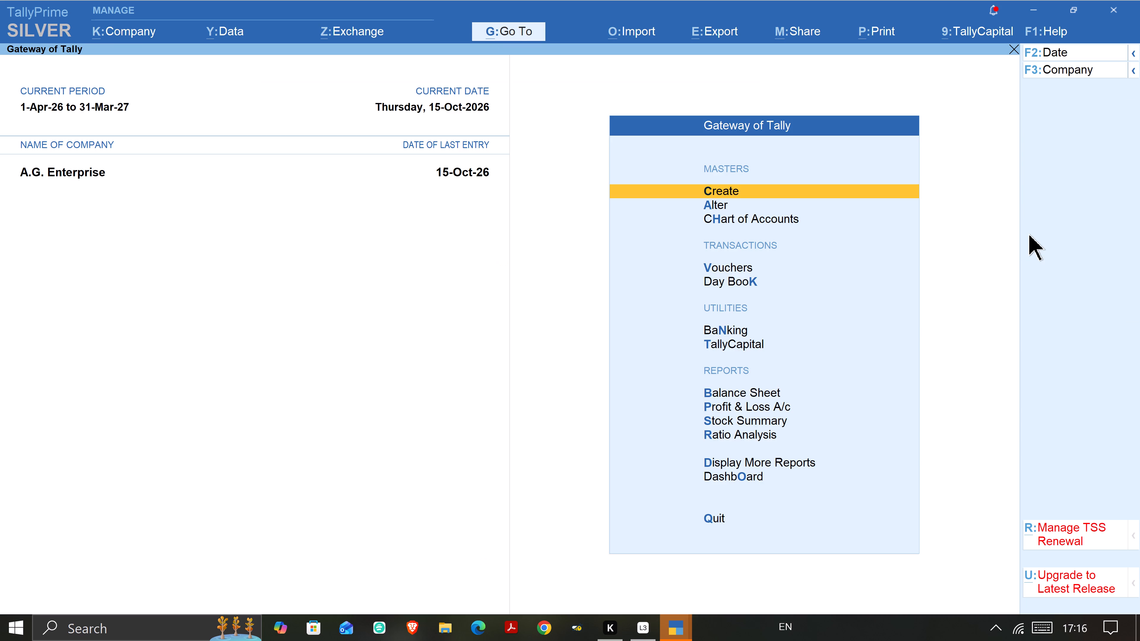
Open the Purchase Register from the account books reports.
{"action": "key", "text": "Down"}
{"action": "key", "text": "Down"}
{"action": "key", "text": "Down"}
{"action": "key", "text": "Down"}
{"action": "key", "text": "Down"}
{"action": "key", "text": "Down"}
{"action": "key", "text": "Down"}
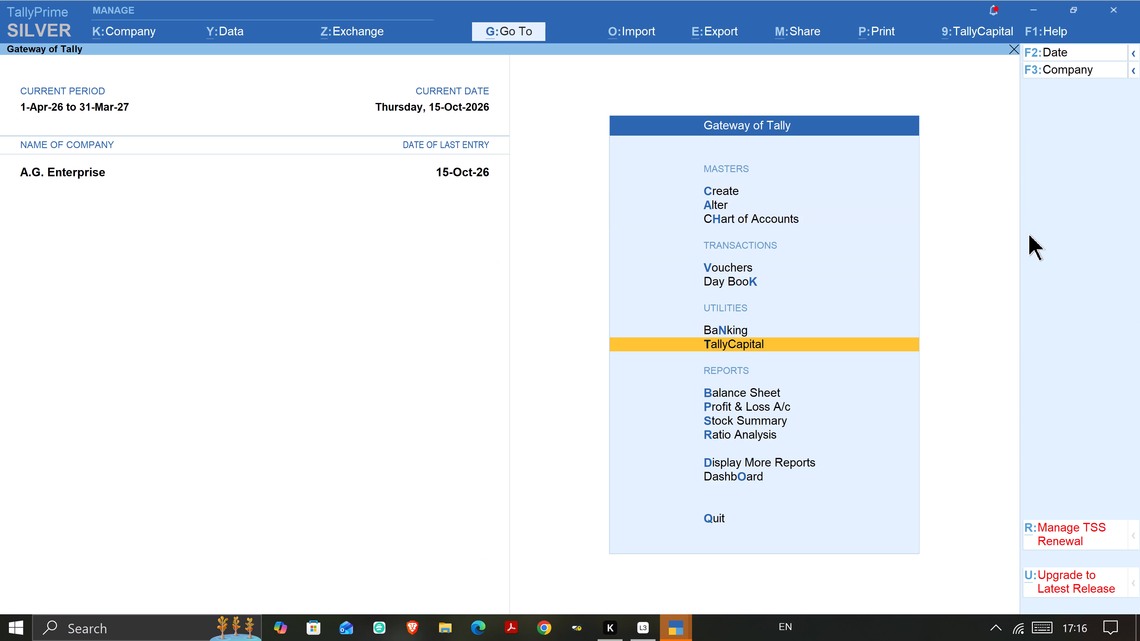
{"action": "key", "text": "Down"}
{"action": "key", "text": "Down"}
{"action": "key", "text": "Down"}
{"action": "key", "text": "Down"}
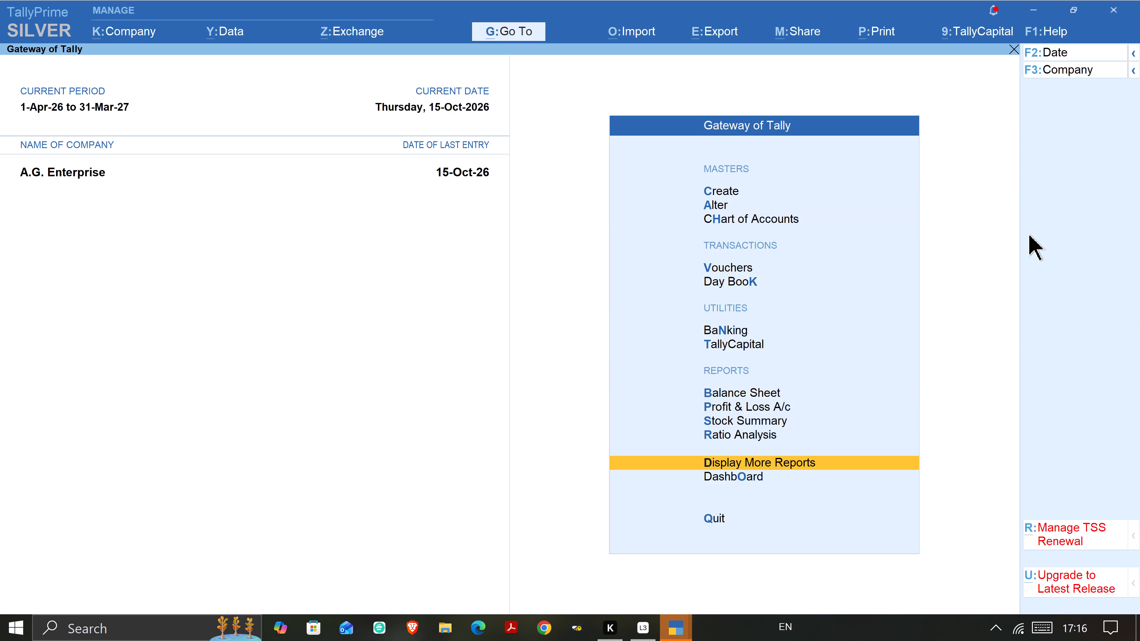
{"action": "key", "text": "Return"}
{"action": "key", "text": "Down"}
{"action": "key", "text": "Down"}
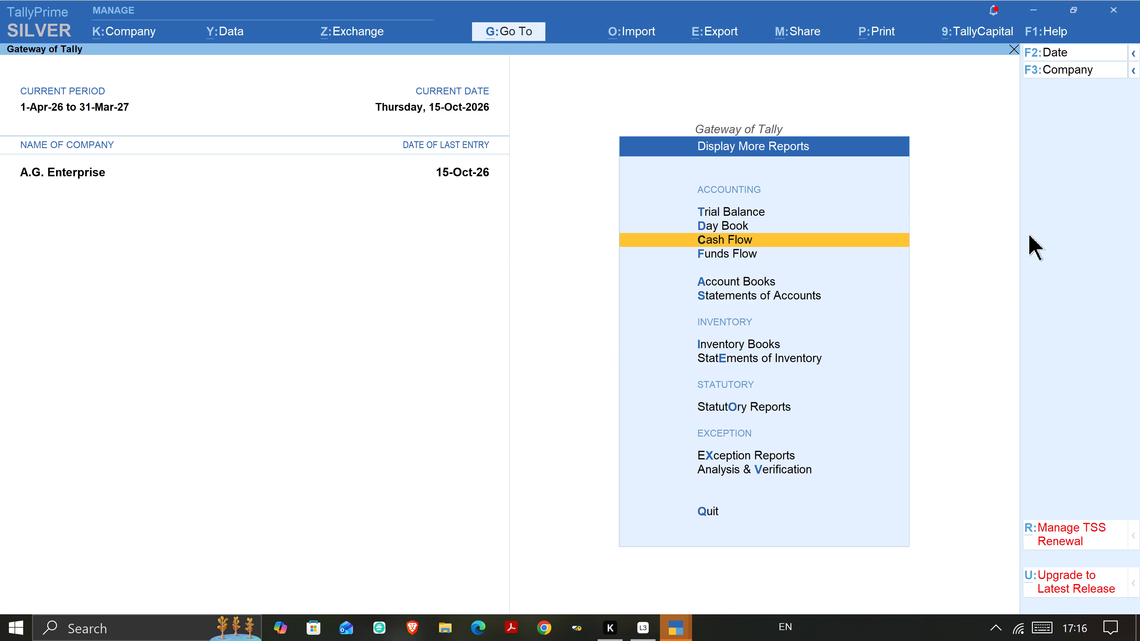
{"action": "key", "text": "Down"}
{"action": "key", "text": "Down"}
{"action": "key", "text": "Return"}
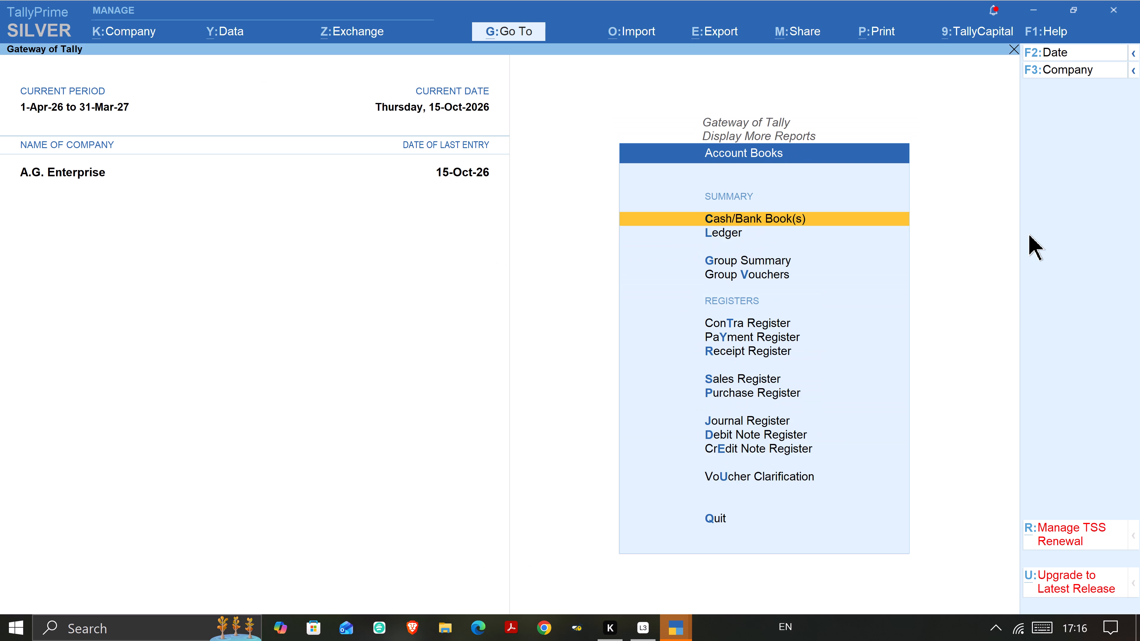
{"action": "key", "text": "Down"}
{"action": "key", "text": "Down"}
{"action": "key", "text": "Down"}
{"action": "key", "text": "Down"}
{"action": "key", "text": "Down"}
{"action": "key", "text": "Down"}
{"action": "key", "text": "Down"}
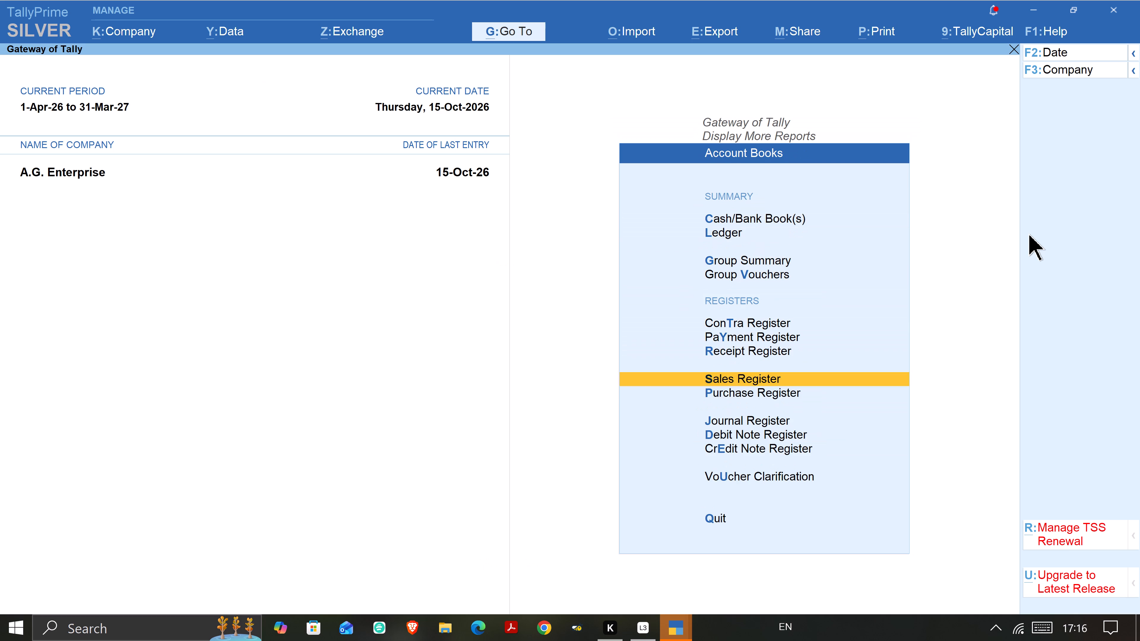
{"action": "key", "text": "Down"}
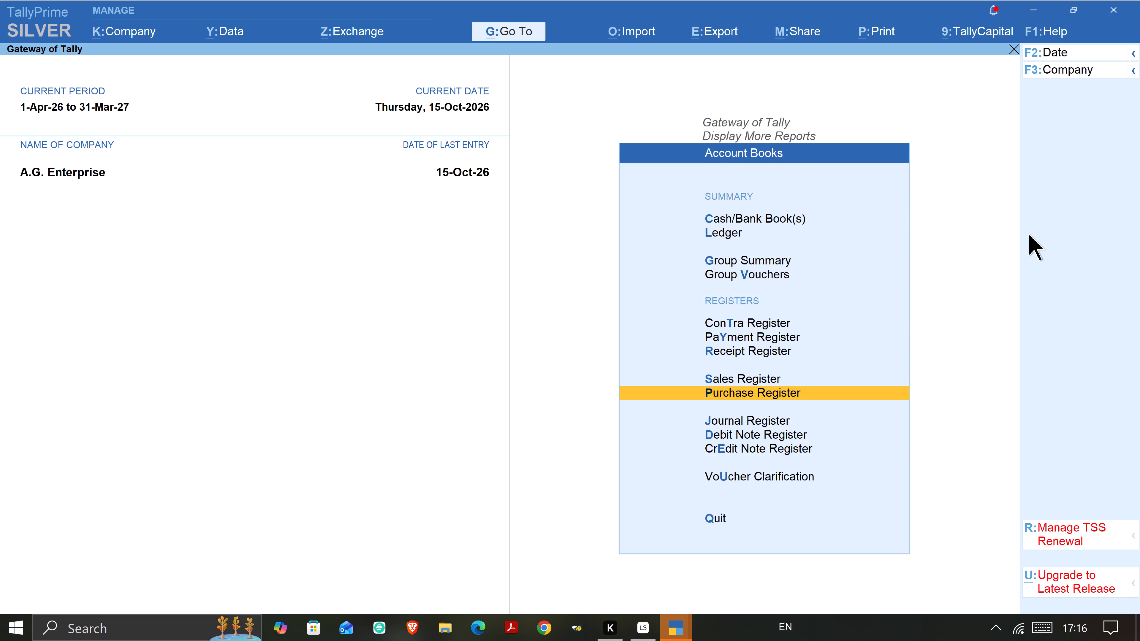
{"action": "key", "text": "Return"}
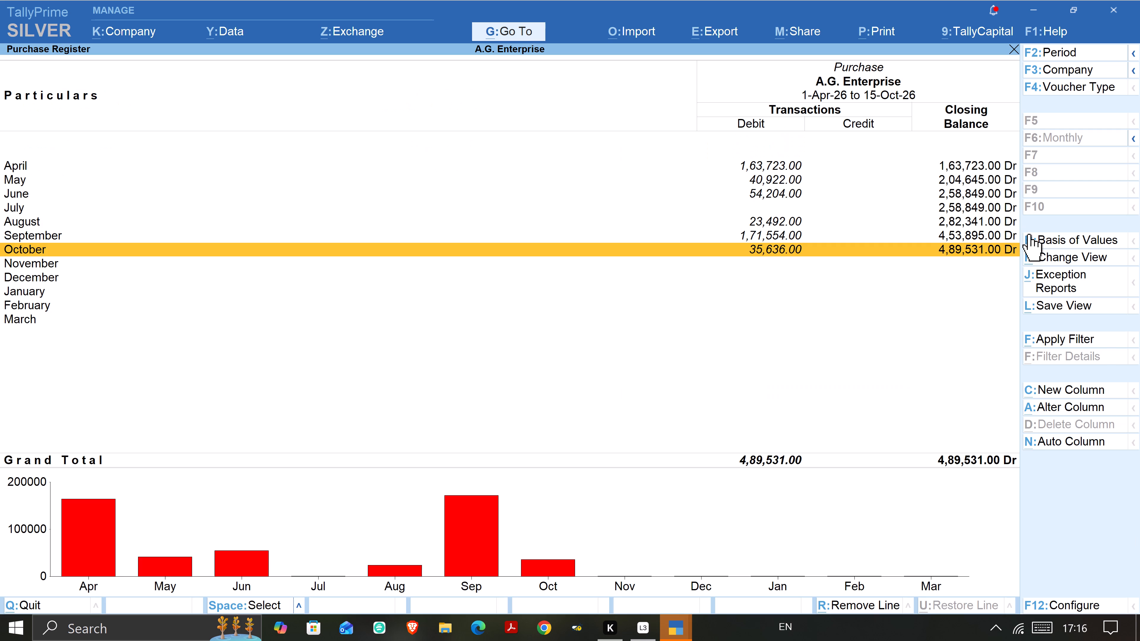
Open the D.B. DISTRIBUTORS purchase voucher from October for alteration.
{"action": "key", "text": "Down"}
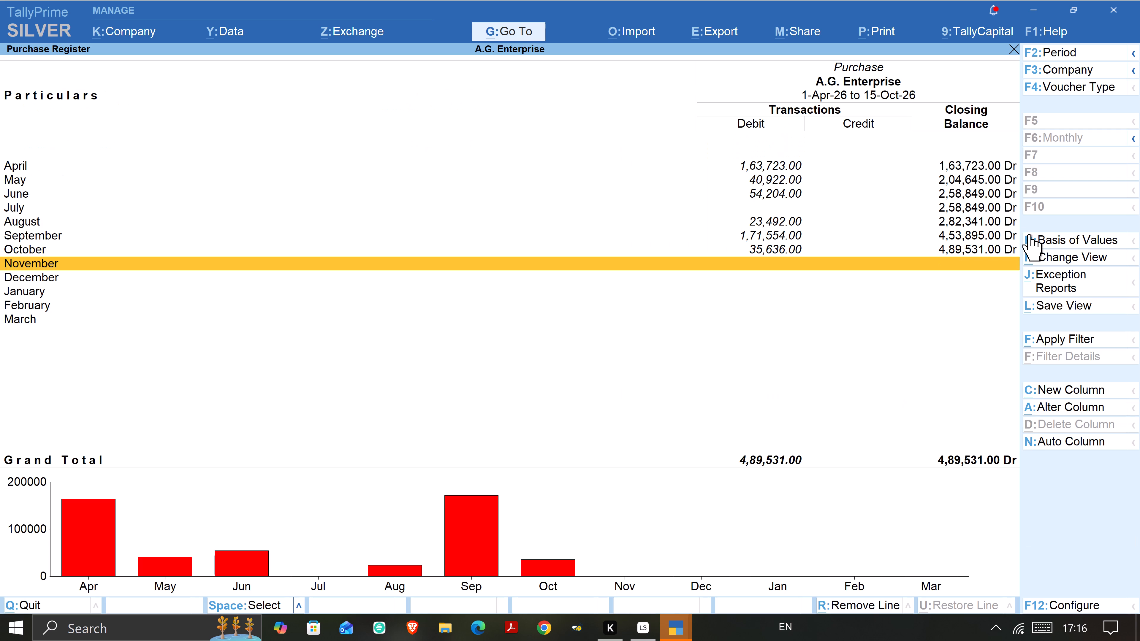
{"action": "key", "text": "Up"}
{"action": "key", "text": "Return"}
{"action": "key", "text": "Down"}
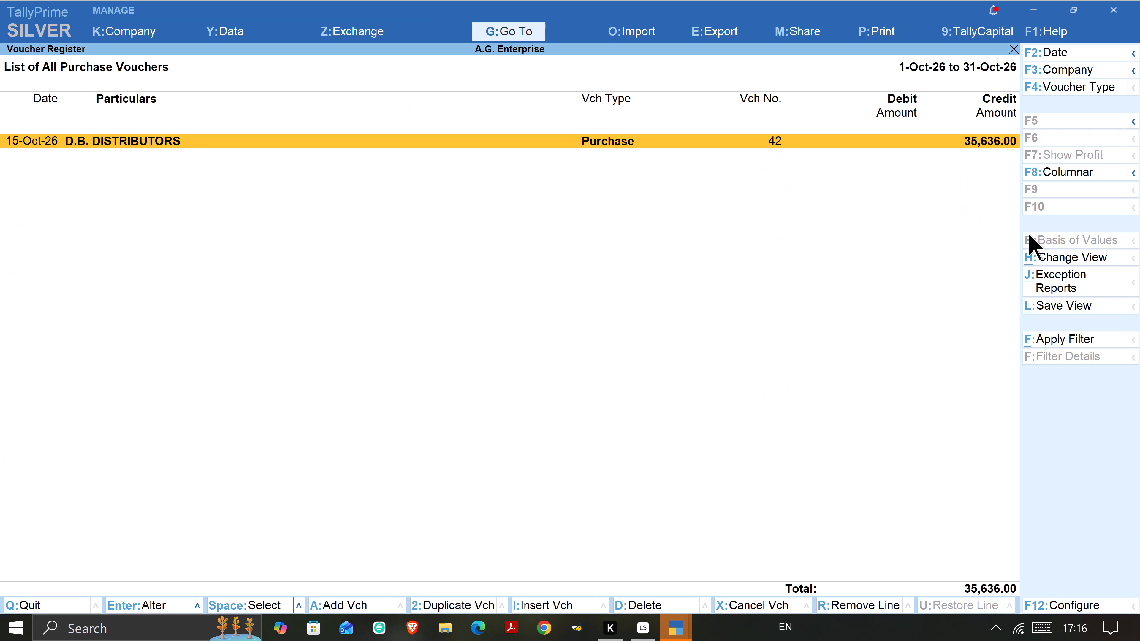
{"action": "key", "text": "Up"}
{"action": "key", "text": "Return"}
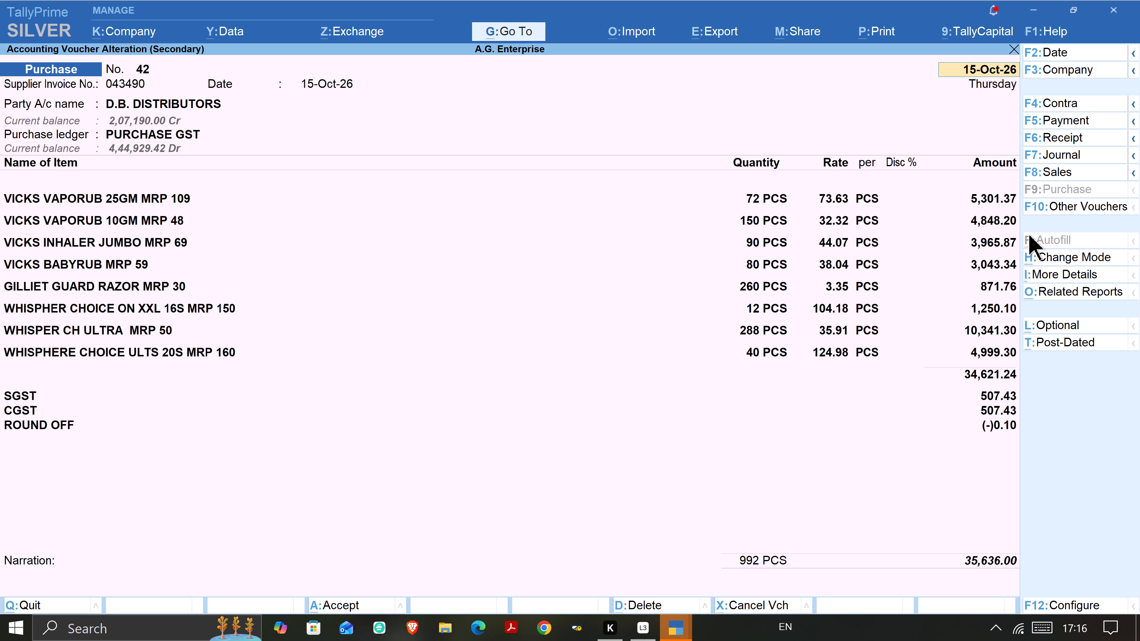
Accept the existing header, receipt and party details of the D.B. DISTRIBUTORS purchase voucher and advance to its item lines.
{"action": "key", "text": "Return"}
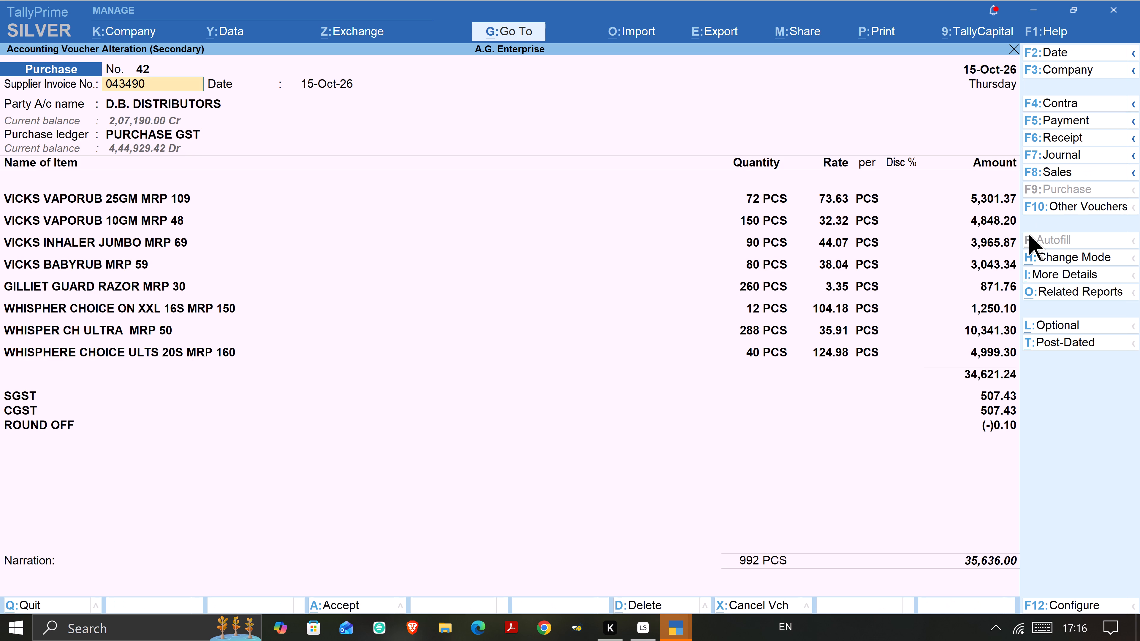
{"action": "key", "text": "Return"}
{"action": "key", "text": "Return"}
{"action": "key", "text": "Return"}
{"action": "key", "text": "Return"}
{"action": "key", "text": "Return"}
{"action": "key", "text": "Return"}
{"action": "key", "text": "Return"}
{"action": "key", "text": "Return"}
{"action": "key", "text": "Return"}
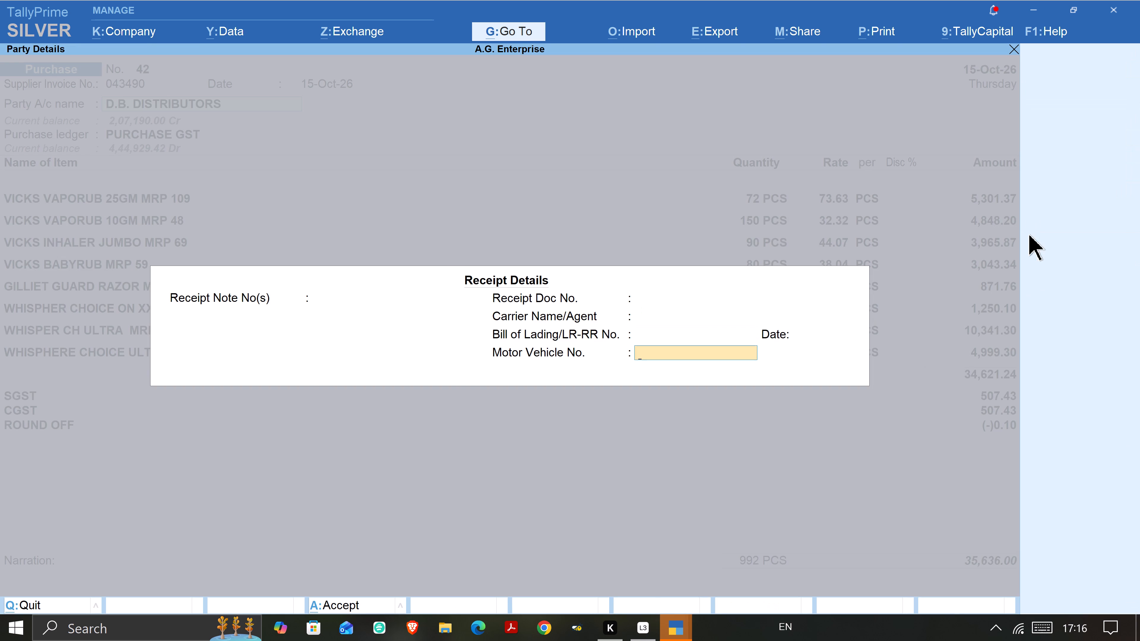
{"action": "key", "text": "Return"}
{"action": "key", "text": "Return"}
{"action": "key", "text": "Return"}
{"action": "key", "text": "Return"}
{"action": "key", "text": "Return"}
{"action": "key", "text": "Return"}
{"action": "key", "text": "Return"}
{"action": "key", "text": "Return"}
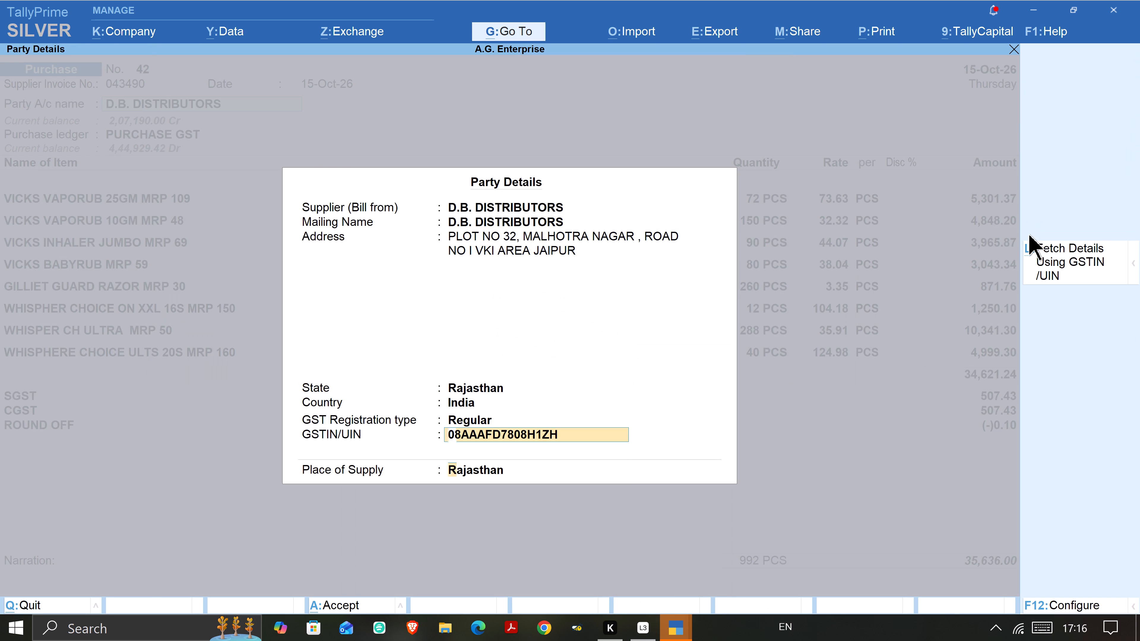
{"action": "key", "text": "Return"}
{"action": "key", "text": "Return"}
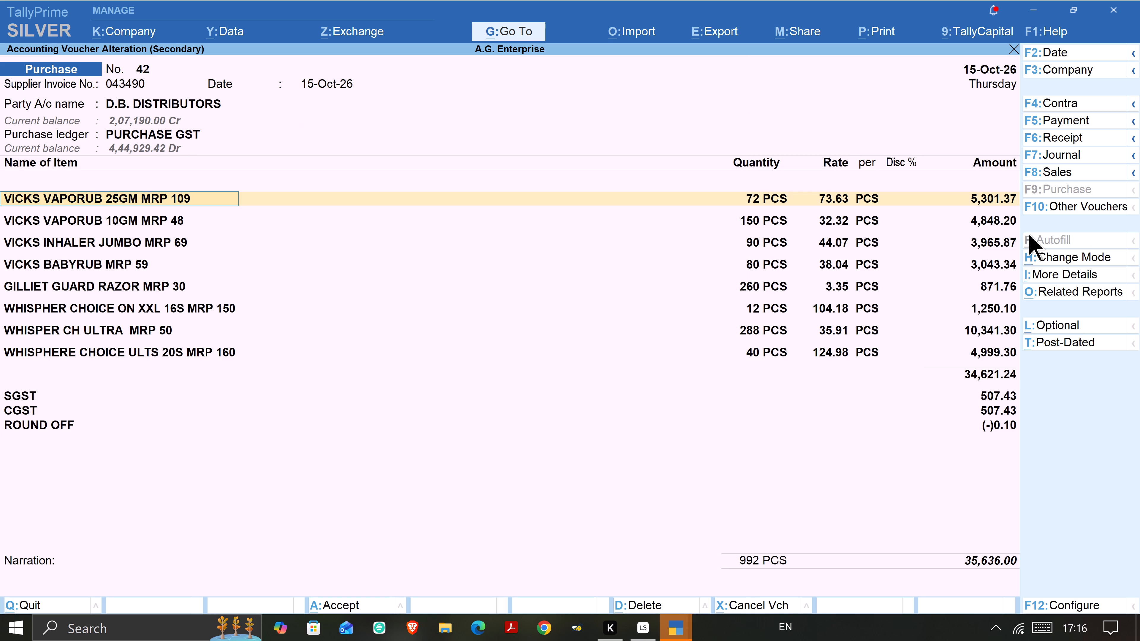
Set the quantity of GILLIET GUARD RAZOR MRP 30 to 60 PCS in the purchase voucher.
{"action": "key", "text": "Return"}
{"action": "key", "text": "Down"}
{"action": "key", "text": "Down"}
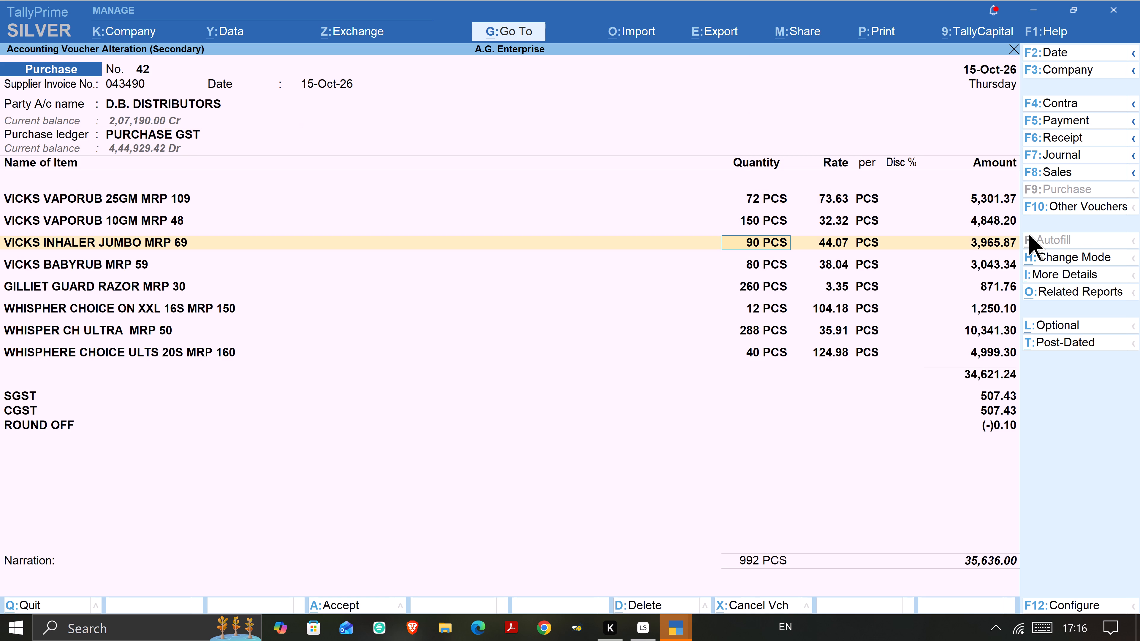
{"action": "key", "text": "Down"}
{"action": "key", "text": "Down"}
{"action": "key", "text": "Return"}
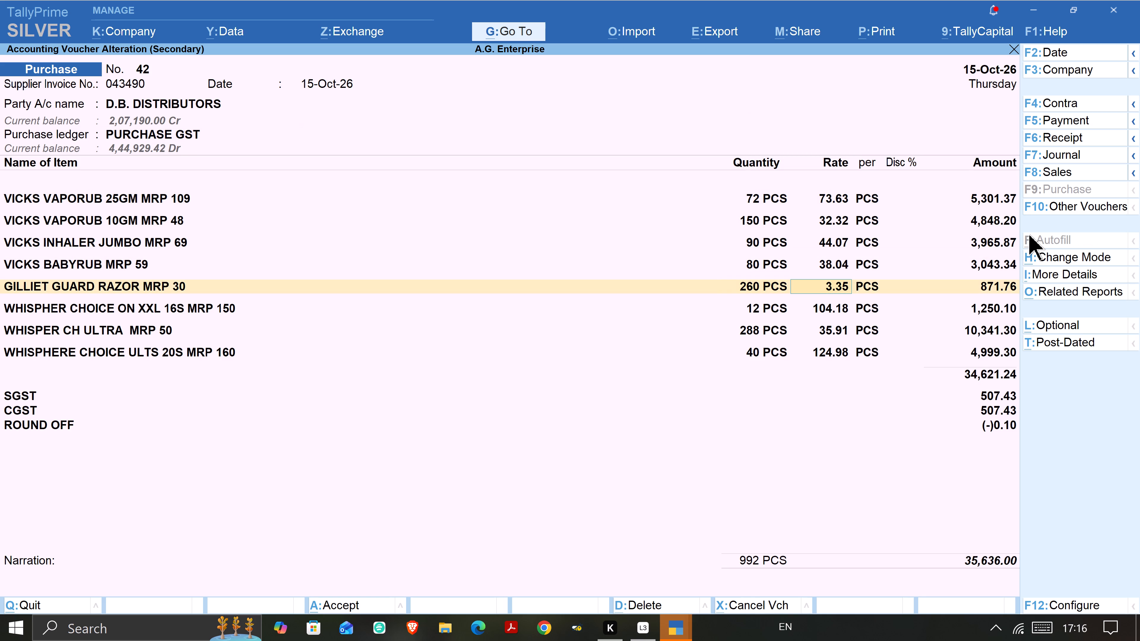
{"action": "key", "text": "BackSpace"}
{"action": "key", "text": "6"}
{"action": "key", "text": "0"}
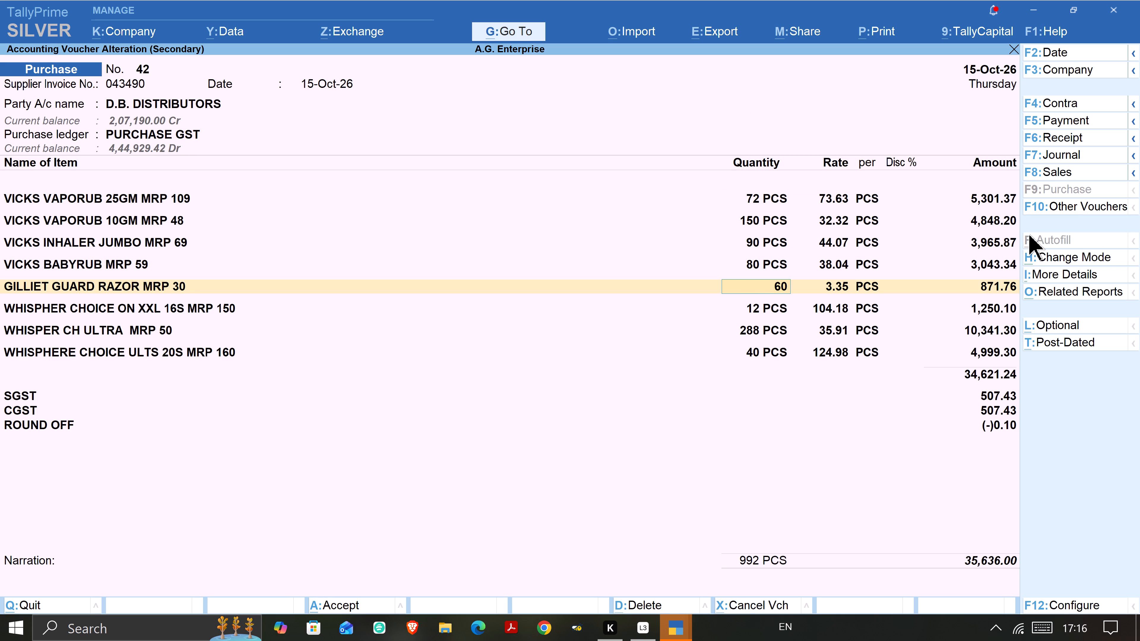
{"action": "key", "text": "Return"}
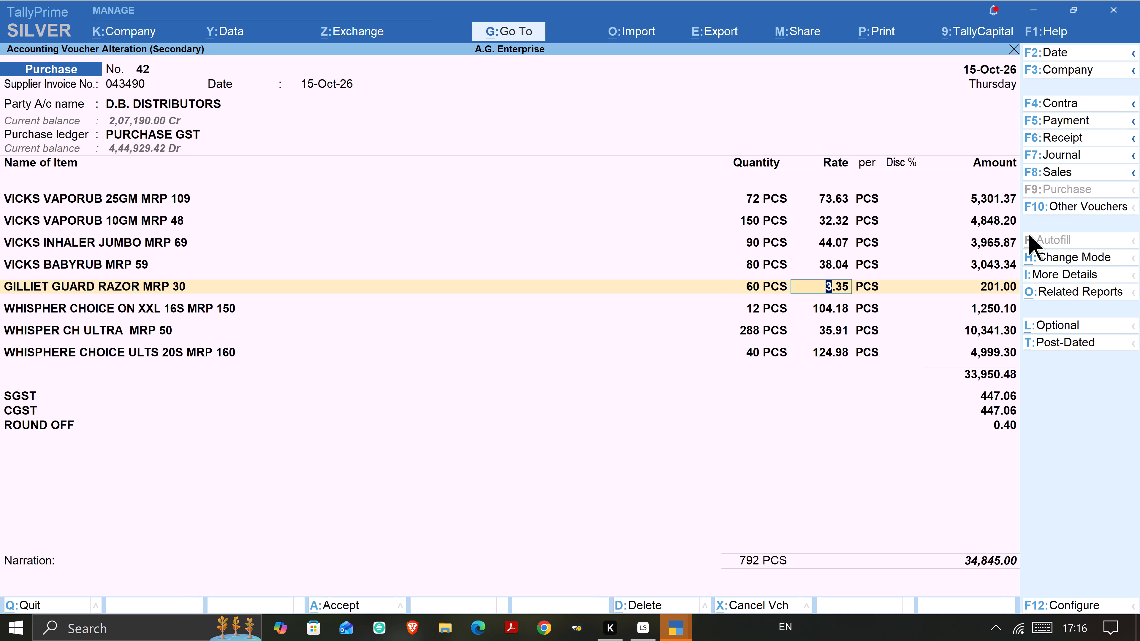
Set the amount of the GILLIET GUARD RAZOR MRP 30 line to 871.76.
{"action": "key", "text": "Return"}
{"action": "key", "text": "Return"}
{"action": "key", "text": "Return"}
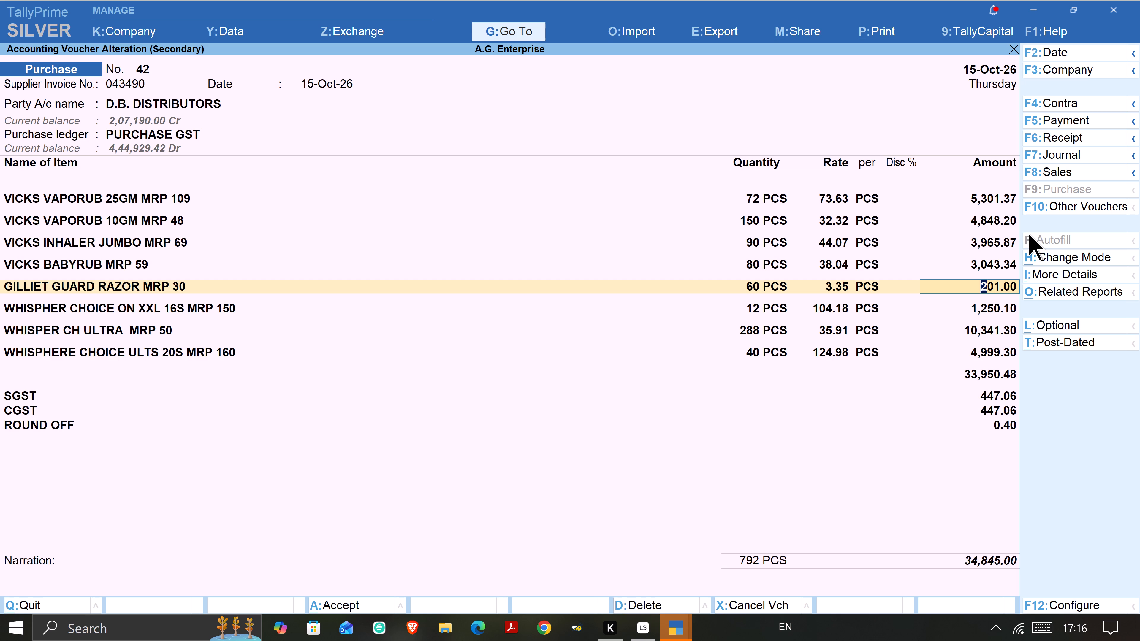
{"action": "type", "text": "871."}
{"action": "type", "text": "76"}
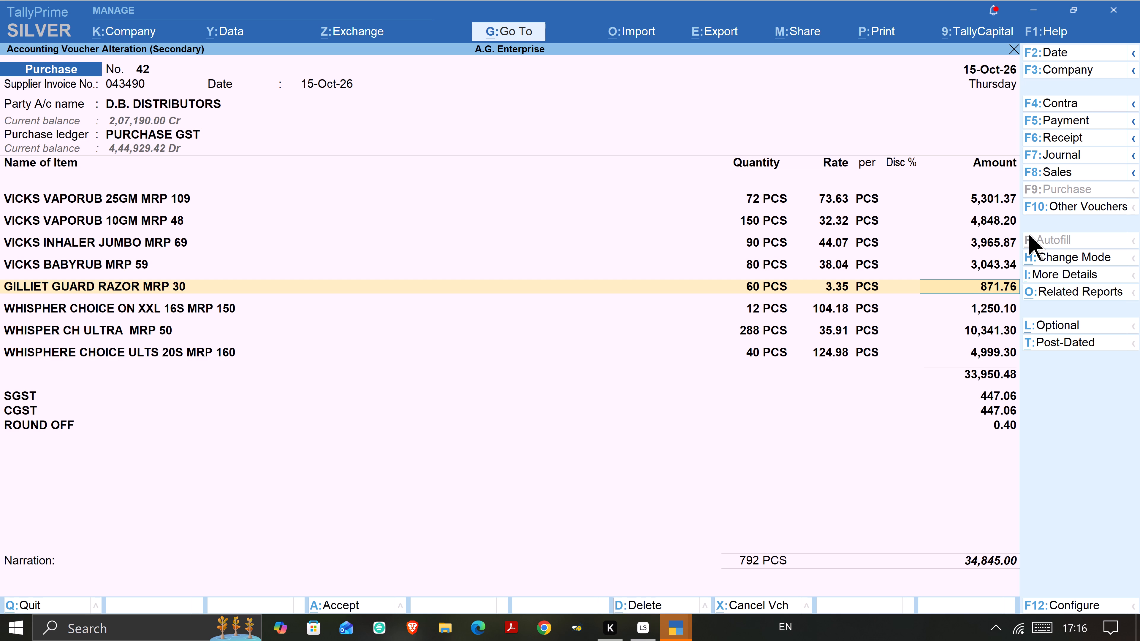
{"action": "key", "text": "Return"}
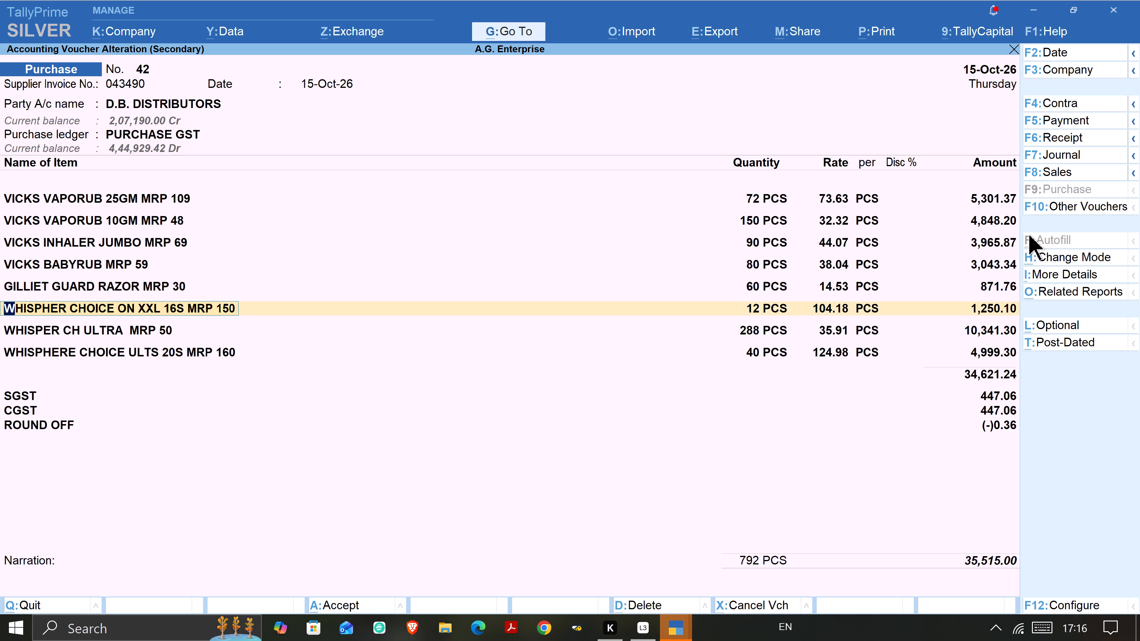
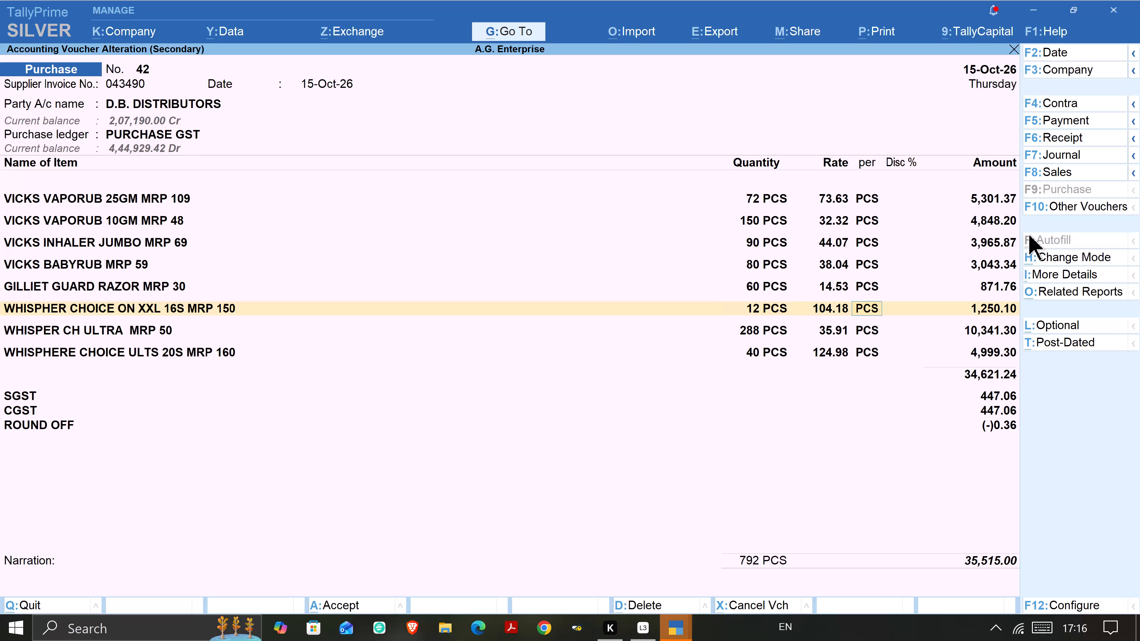
Accept the remaining WHISPER item lines as entered and advance to the SGST line so the tax and round-off amounts recalculate.
{"action": "key", "text": "Return"}
{"action": "key", "text": "Return"}
{"action": "key", "text": "Return"}
{"action": "key", "text": "Return"}
{"action": "key", "text": "Return"}
{"action": "key", "text": "Return"}
{"action": "key", "text": "Return"}
{"action": "key", "text": "Return"}
{"action": "key", "text": "Return"}
{"action": "key", "text": "Return"}
{"action": "key", "text": "Return"}
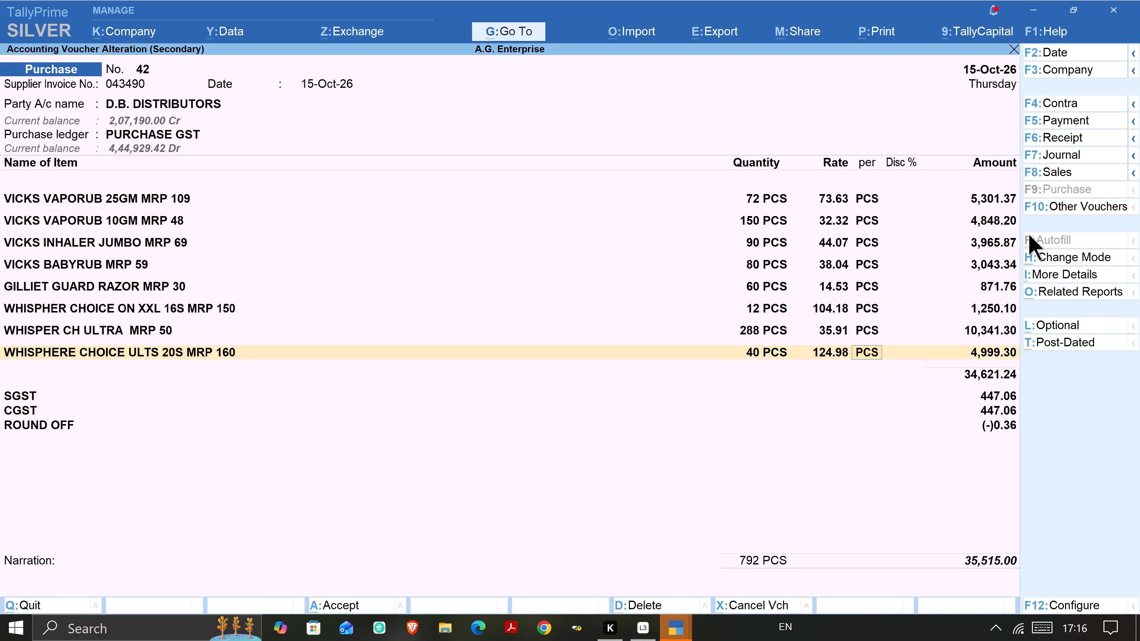
{"action": "key", "text": "Return"}
{"action": "key", "text": "Return"}
{"action": "key", "text": "Return"}
{"action": "key", "text": "Return"}
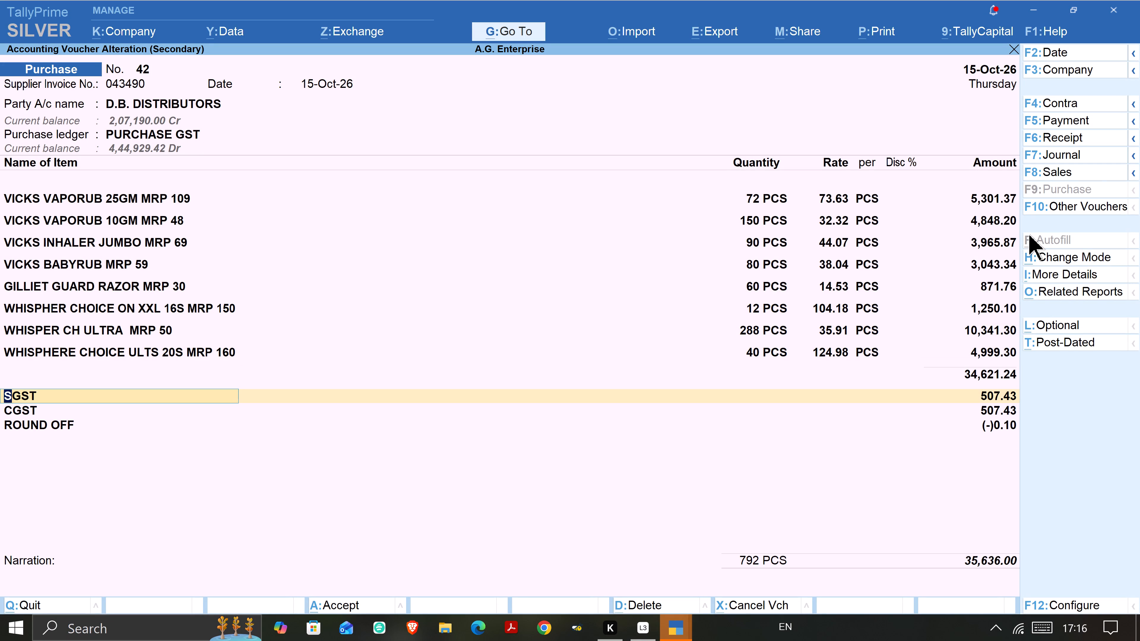
Save the altered D.B. DISTRIBUTORS purchase voucher.
{"action": "key", "text": "ctrl+s"}
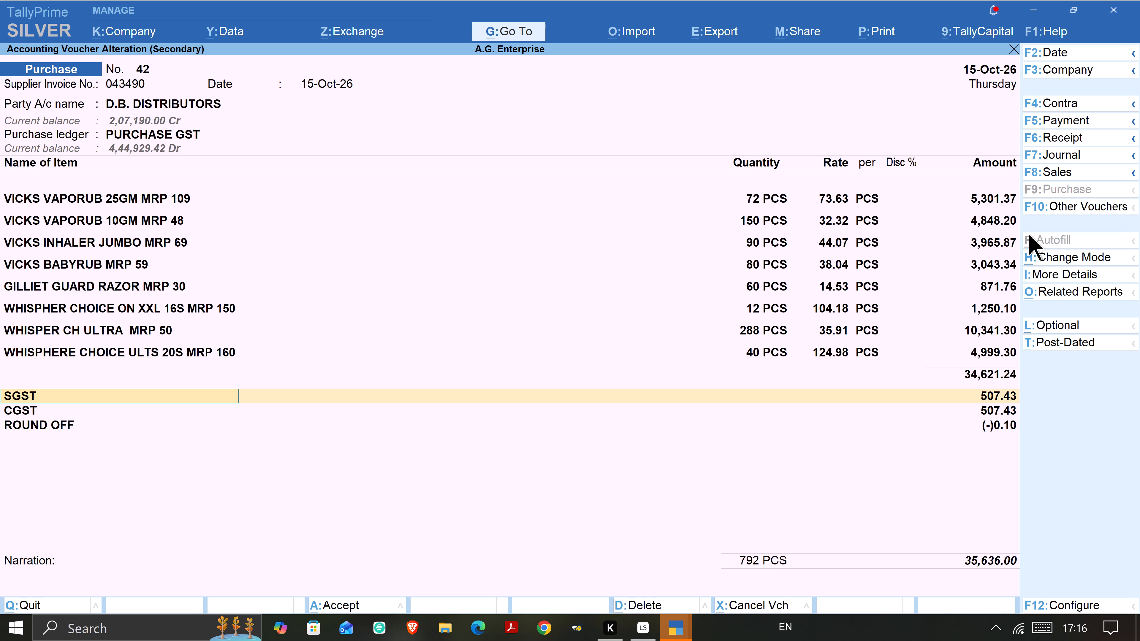
{"action": "key", "text": "ctrl+a"}
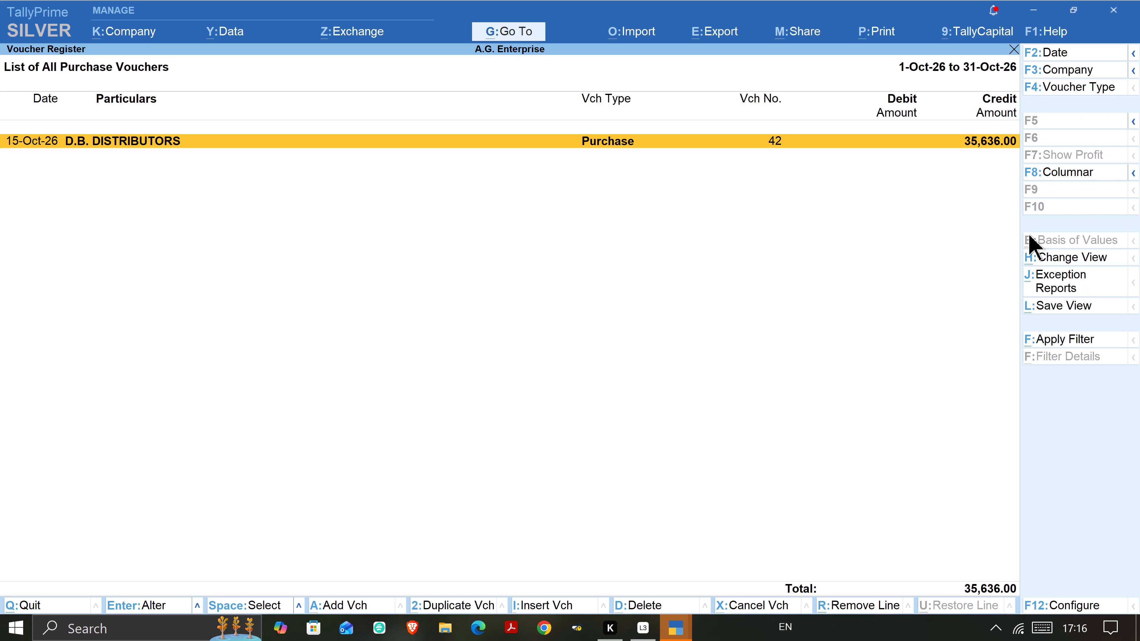
Leave the October voucher list and the Purchase Register, returning to Account Books.
{"action": "key", "text": "Escape"}
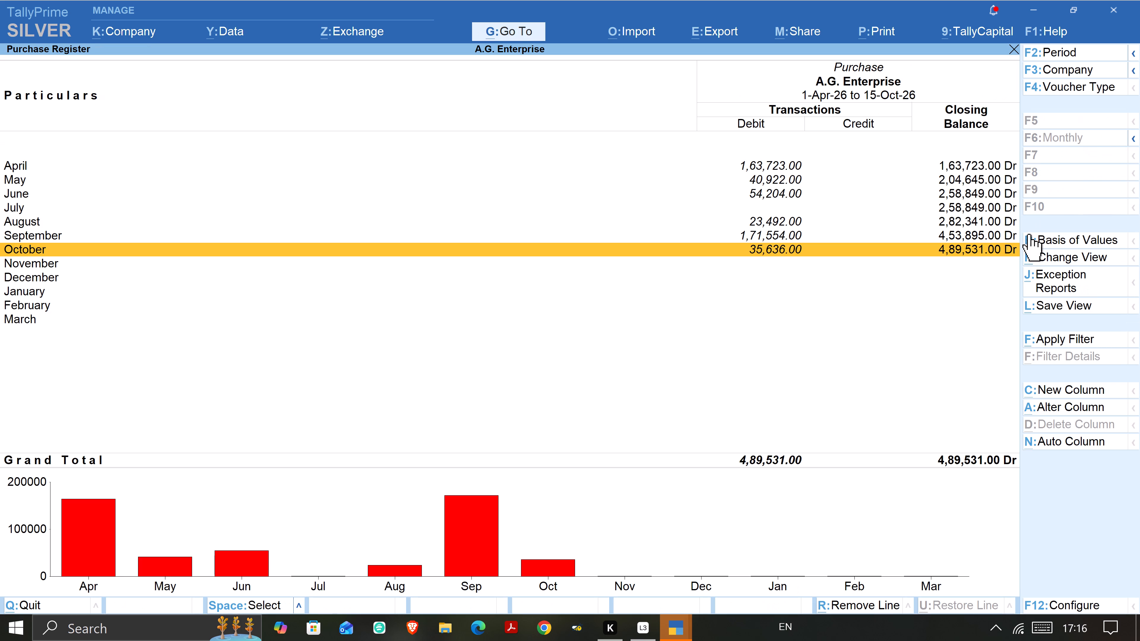
{"action": "key", "text": "Escape"}
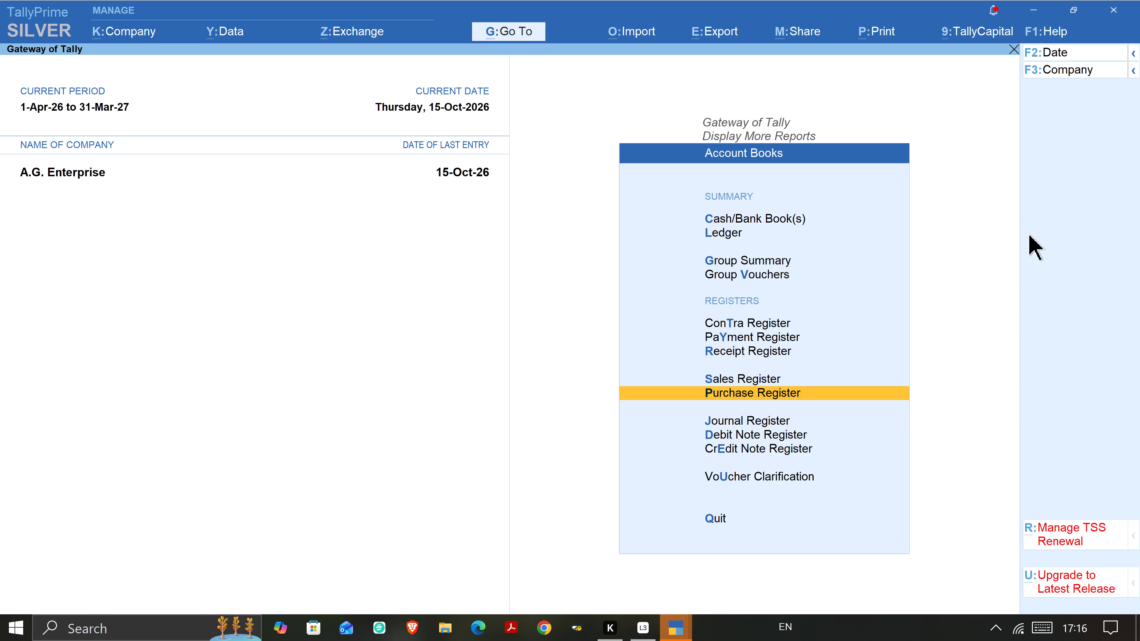
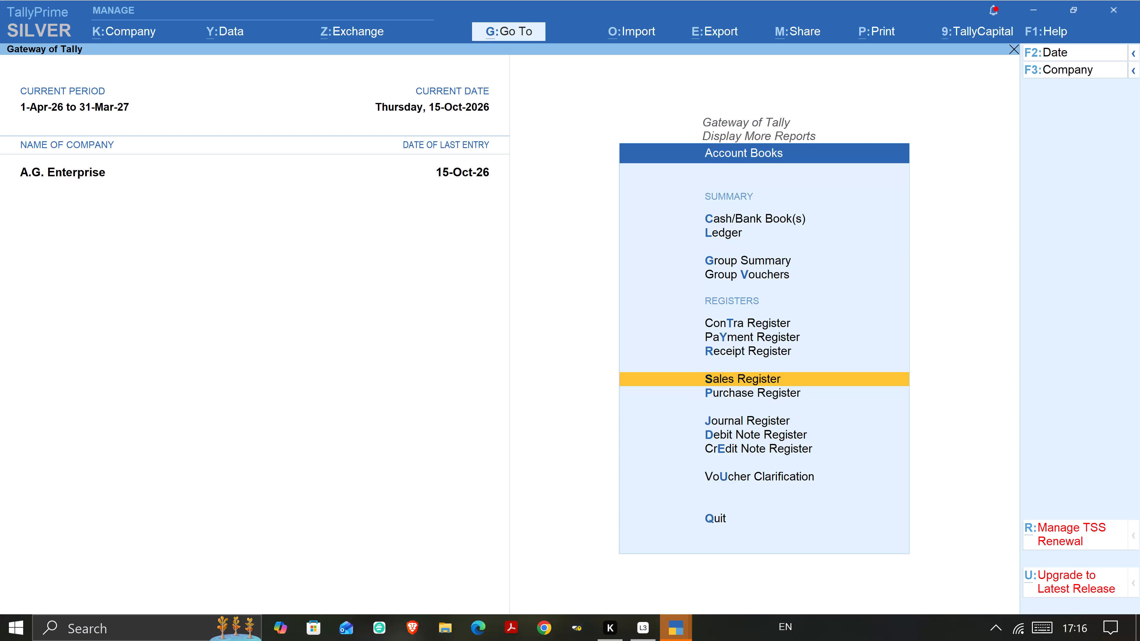
Leave Account Books and Display More Reports, returning to the Gateway of Tally.
{"action": "key", "text": "Escape"}
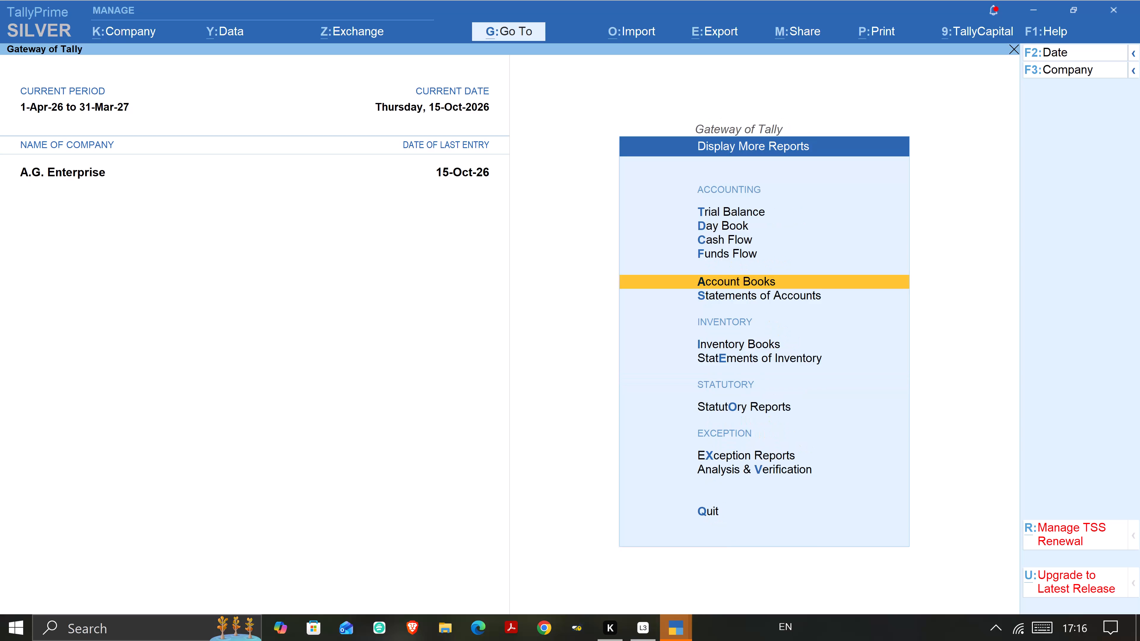
{"action": "key", "text": "Escape"}
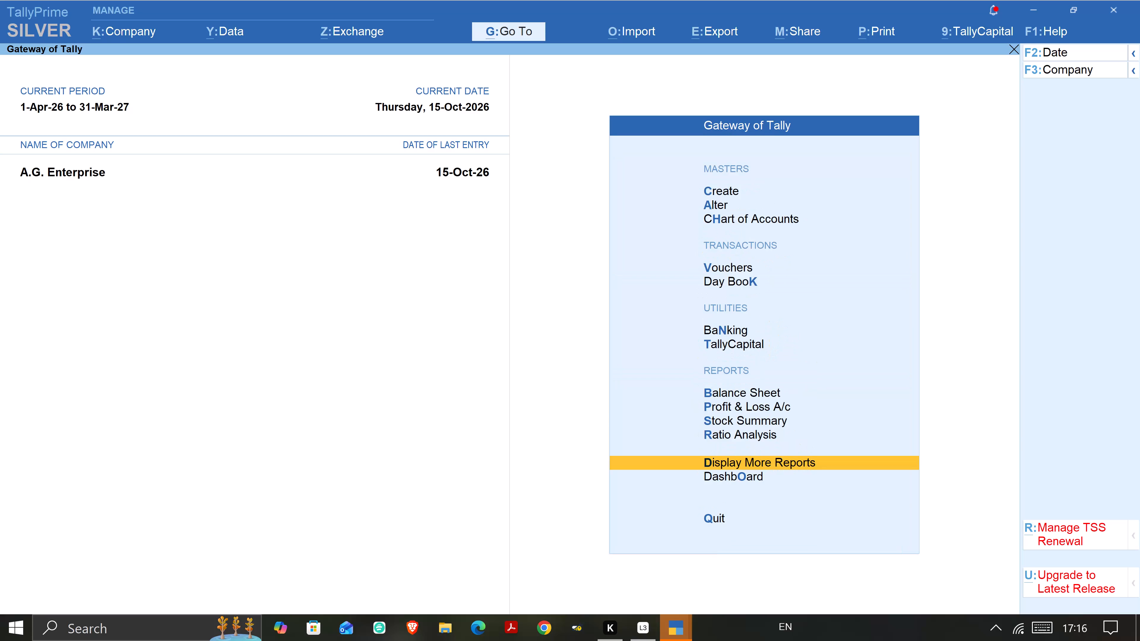
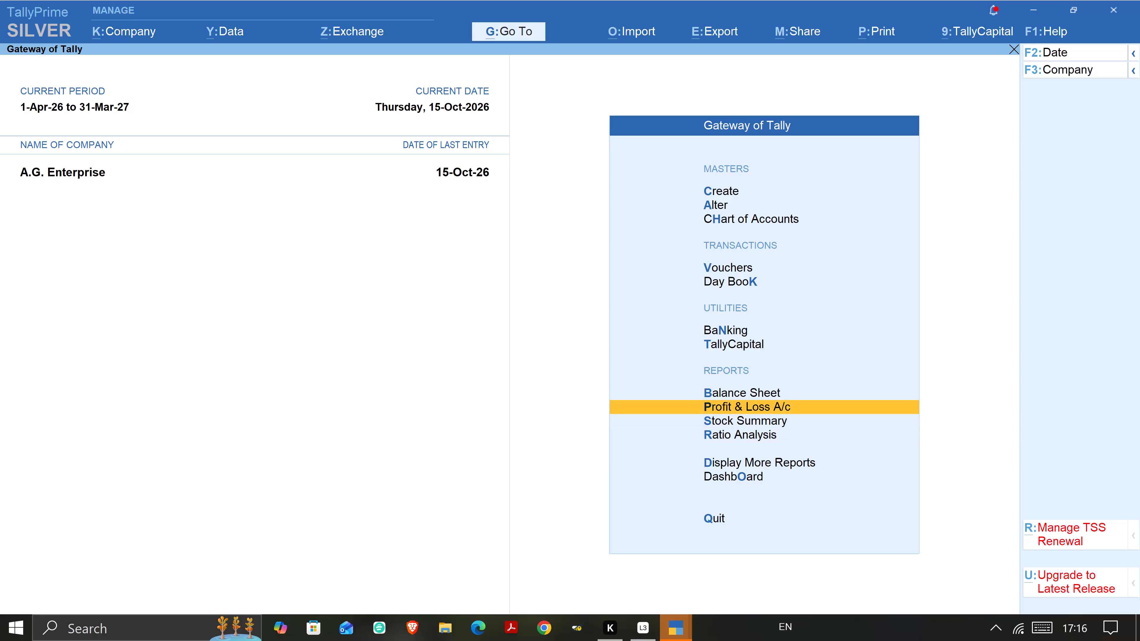
Open voucher entry from the Gateway of Tally and switch to a new Sales voucher.
{"action": "key", "text": "Up"}
{"action": "key", "text": "Up"}
{"action": "key", "text": "Up"}
{"action": "key", "text": "Up"}
{"action": "key", "text": "Up"}
{"action": "key", "text": "Up"}
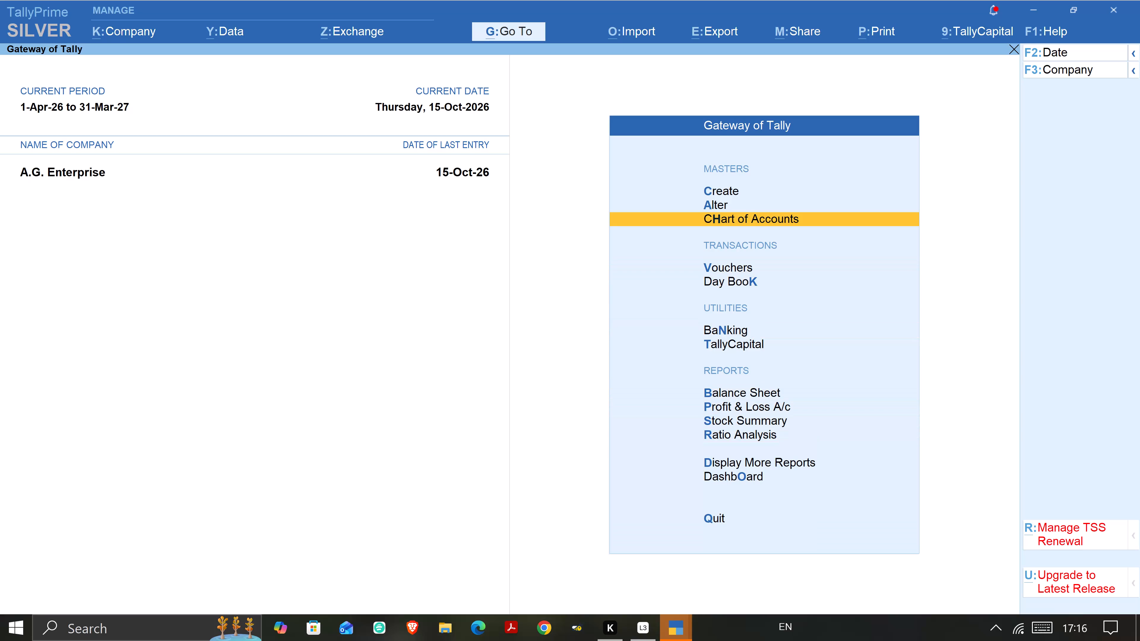
{"action": "key", "text": "Down"}
{"action": "key", "text": "Return"}
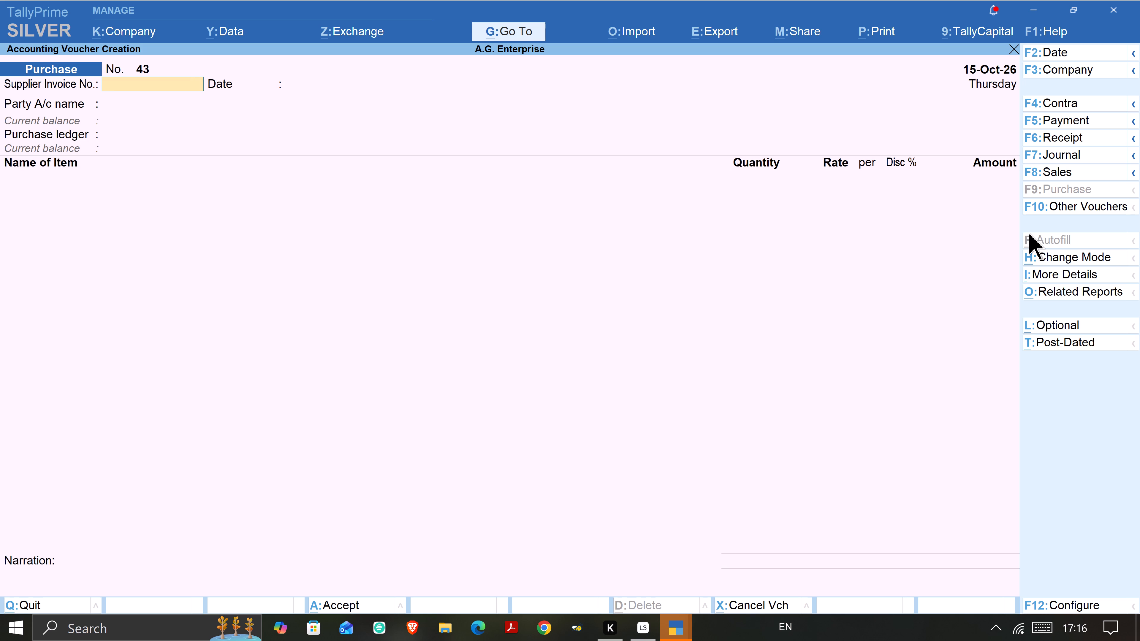
{"action": "key", "text": "F8"}
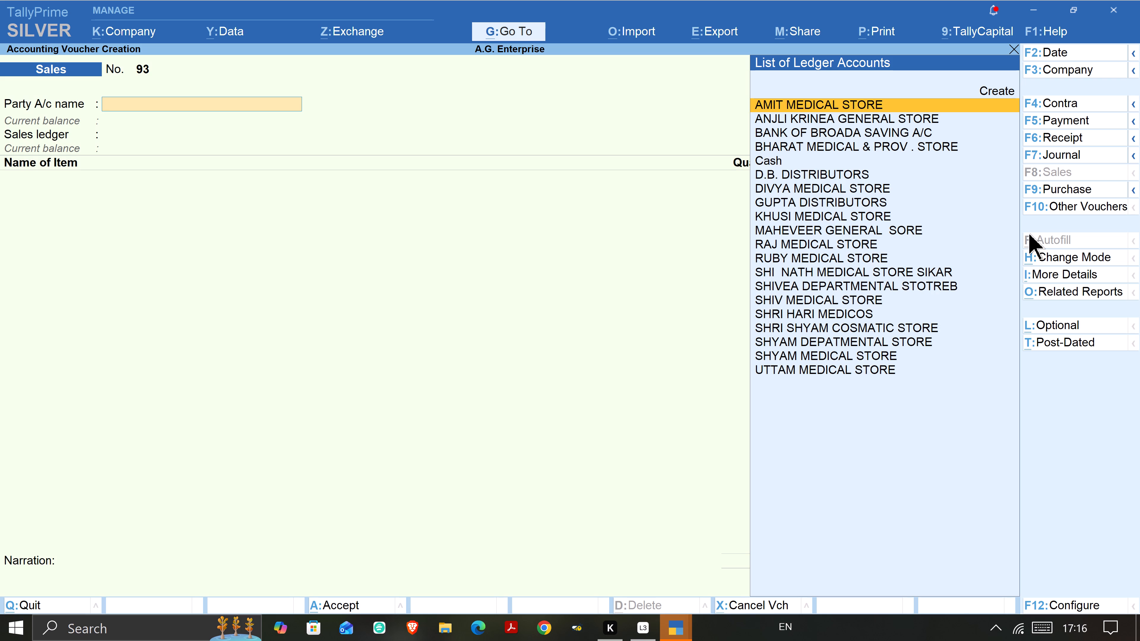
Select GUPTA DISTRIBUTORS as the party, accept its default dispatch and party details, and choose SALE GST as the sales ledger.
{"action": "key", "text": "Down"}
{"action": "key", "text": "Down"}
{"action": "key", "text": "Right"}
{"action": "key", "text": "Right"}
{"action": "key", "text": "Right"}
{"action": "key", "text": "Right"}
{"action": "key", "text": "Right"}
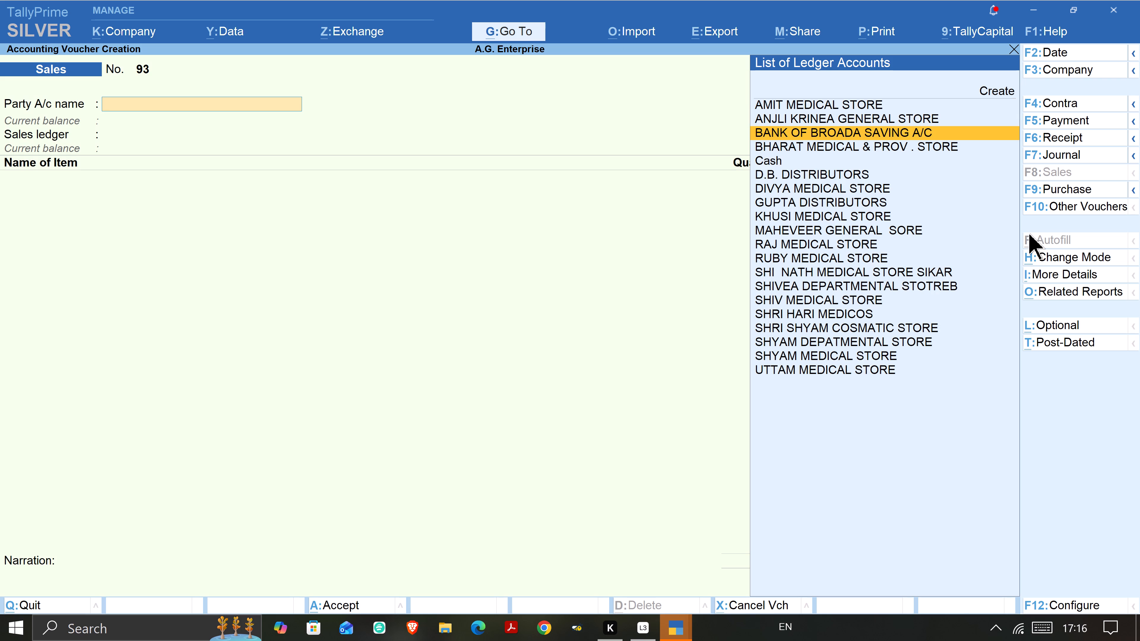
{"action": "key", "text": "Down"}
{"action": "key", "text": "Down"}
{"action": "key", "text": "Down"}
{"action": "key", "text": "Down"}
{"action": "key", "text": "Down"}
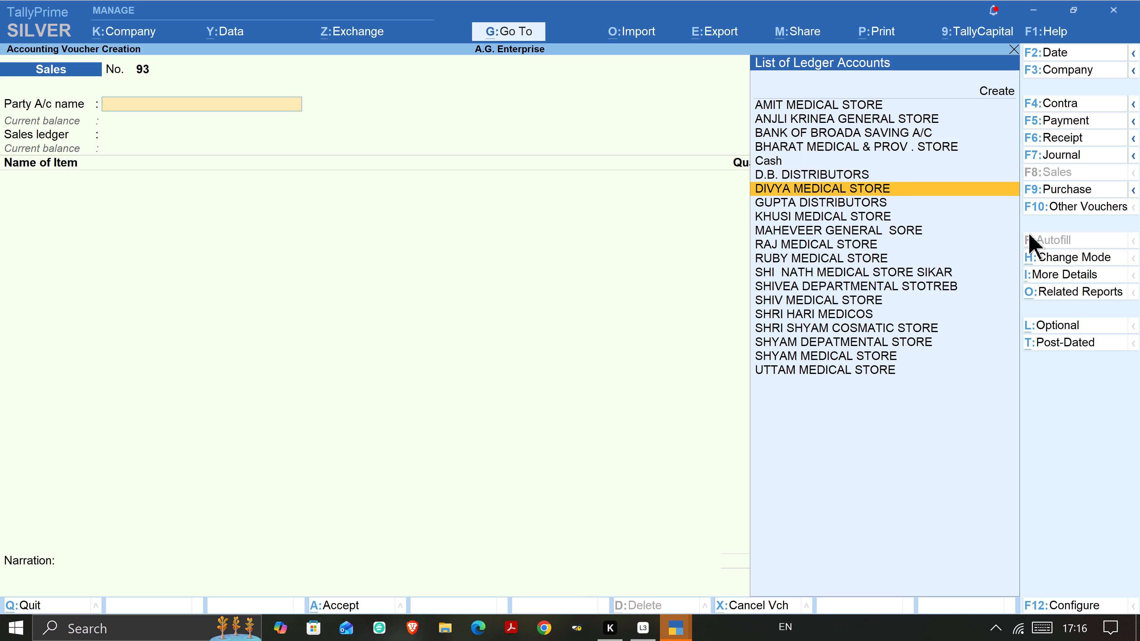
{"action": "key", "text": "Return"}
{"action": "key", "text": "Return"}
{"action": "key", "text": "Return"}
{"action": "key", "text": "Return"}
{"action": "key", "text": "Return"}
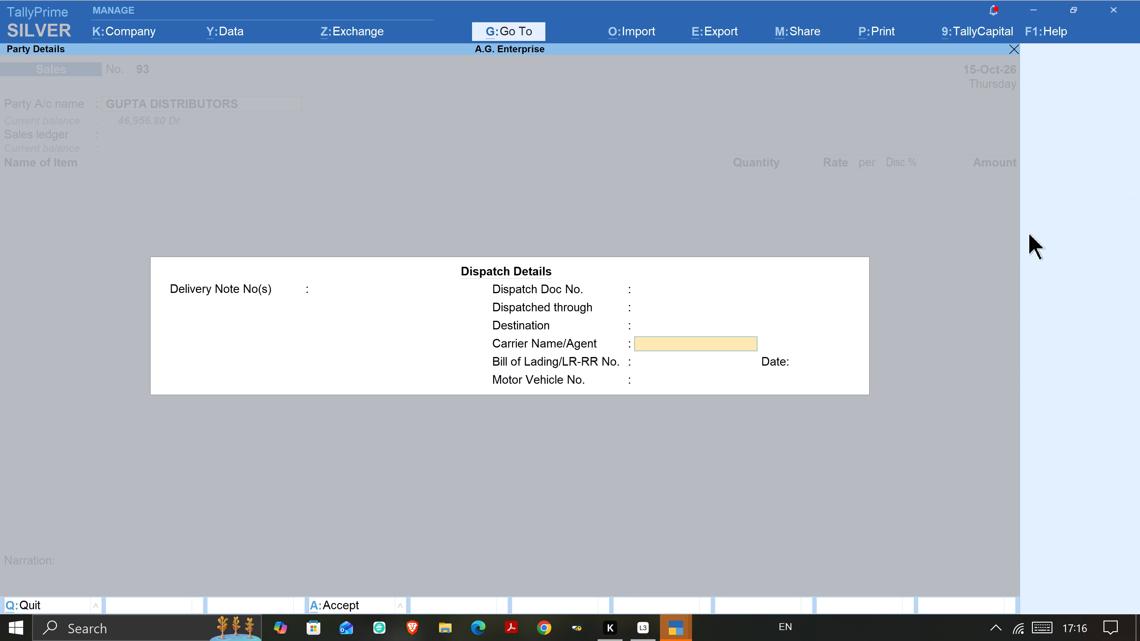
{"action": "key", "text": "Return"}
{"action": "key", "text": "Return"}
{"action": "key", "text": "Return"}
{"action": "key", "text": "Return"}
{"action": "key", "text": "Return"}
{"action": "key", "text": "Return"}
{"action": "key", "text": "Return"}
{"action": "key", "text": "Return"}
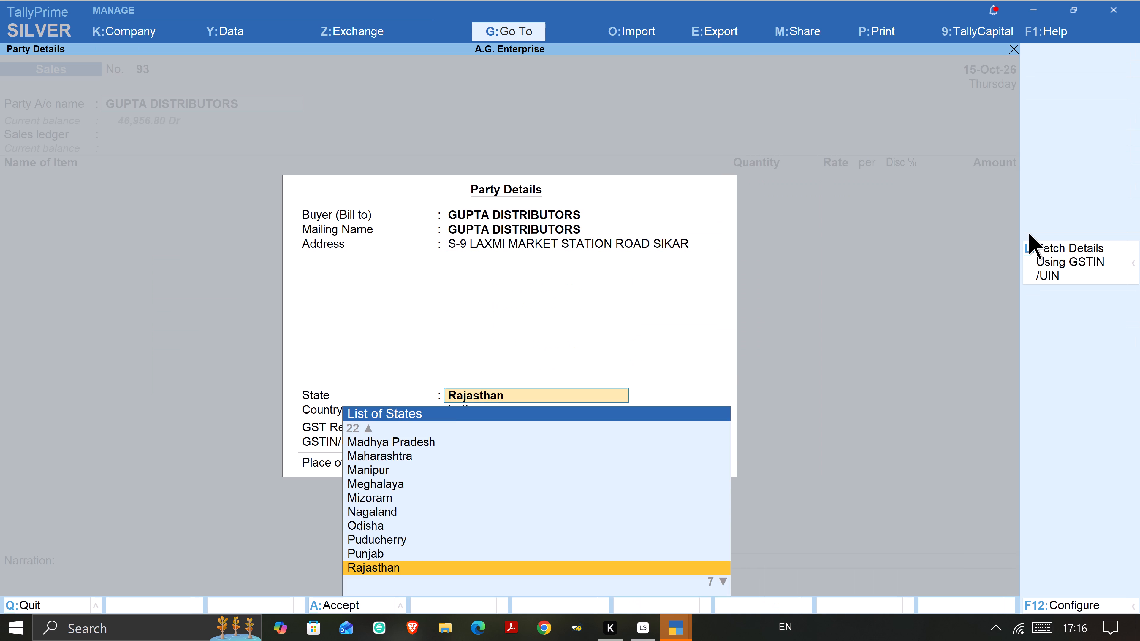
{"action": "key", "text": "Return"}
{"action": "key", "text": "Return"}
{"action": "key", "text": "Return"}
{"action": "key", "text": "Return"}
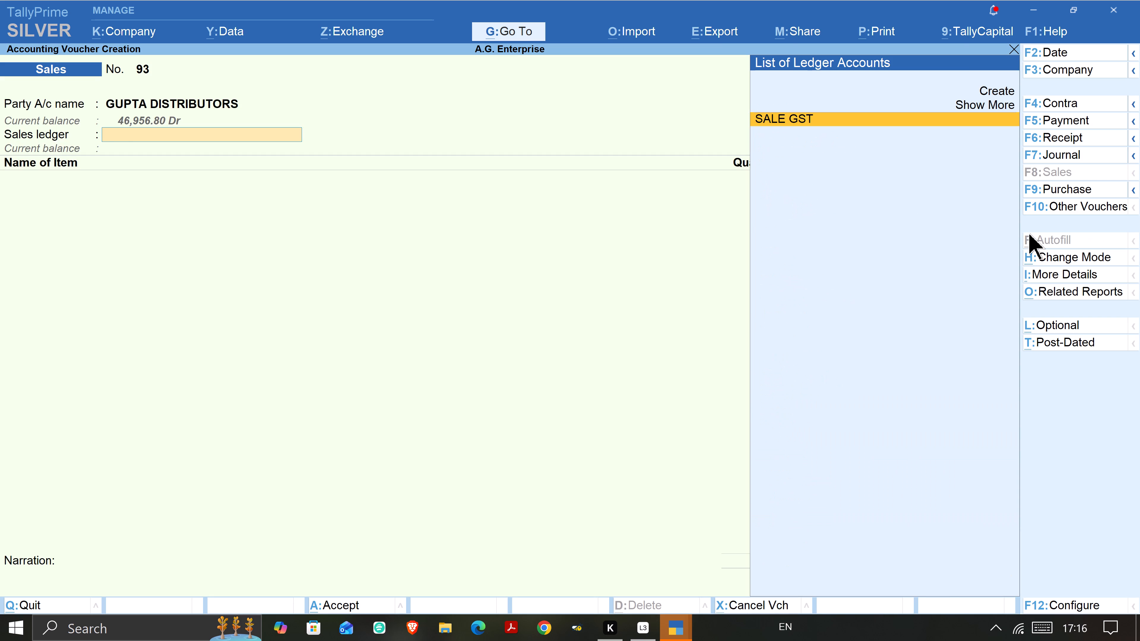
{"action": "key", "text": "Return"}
Set the sales voucher date to 16-10-2026.
{"action": "key", "text": "F2"}
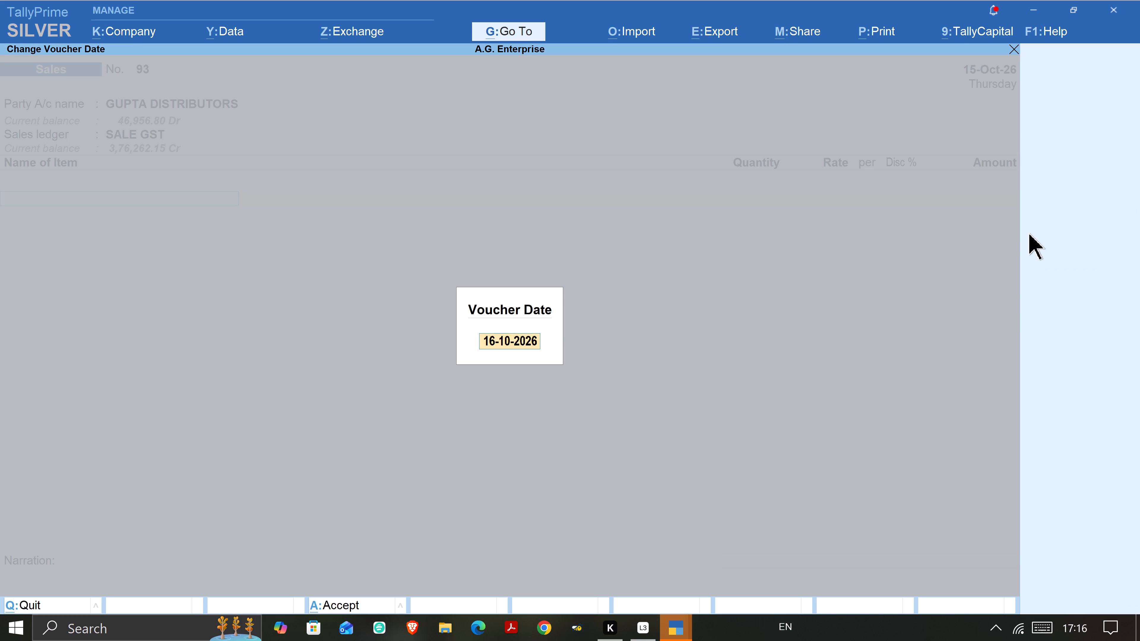
{"action": "key", "text": "Return"}
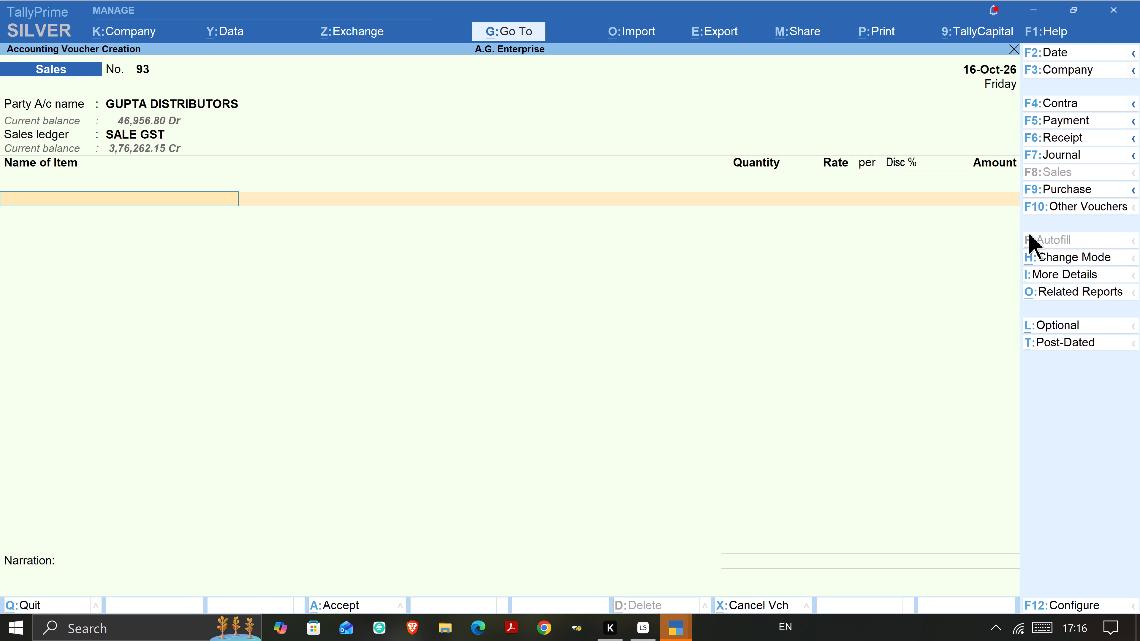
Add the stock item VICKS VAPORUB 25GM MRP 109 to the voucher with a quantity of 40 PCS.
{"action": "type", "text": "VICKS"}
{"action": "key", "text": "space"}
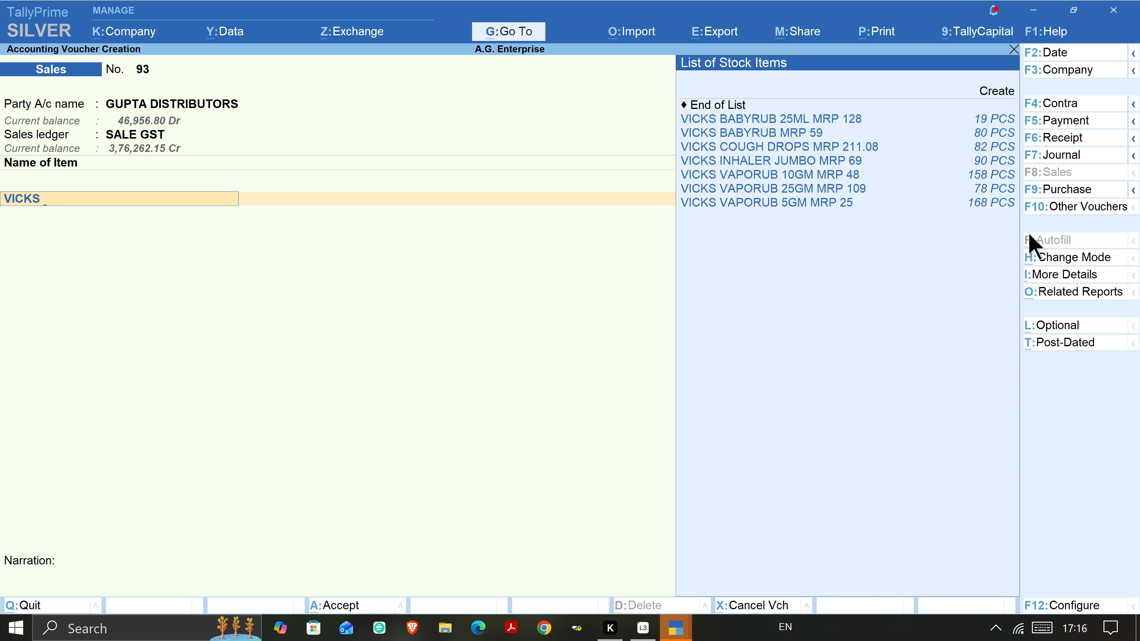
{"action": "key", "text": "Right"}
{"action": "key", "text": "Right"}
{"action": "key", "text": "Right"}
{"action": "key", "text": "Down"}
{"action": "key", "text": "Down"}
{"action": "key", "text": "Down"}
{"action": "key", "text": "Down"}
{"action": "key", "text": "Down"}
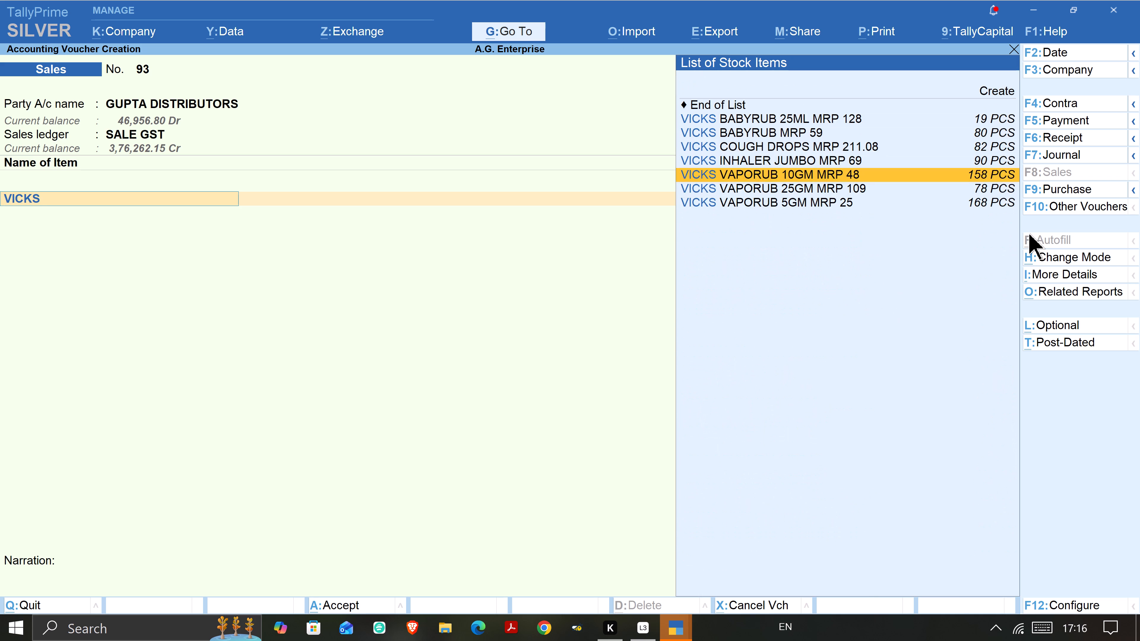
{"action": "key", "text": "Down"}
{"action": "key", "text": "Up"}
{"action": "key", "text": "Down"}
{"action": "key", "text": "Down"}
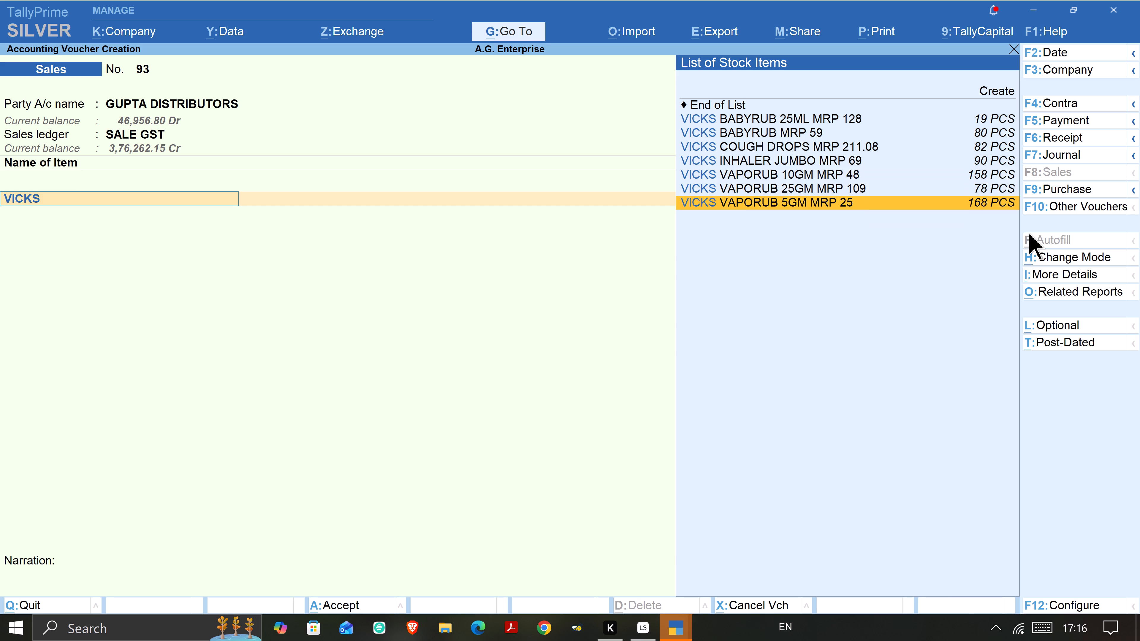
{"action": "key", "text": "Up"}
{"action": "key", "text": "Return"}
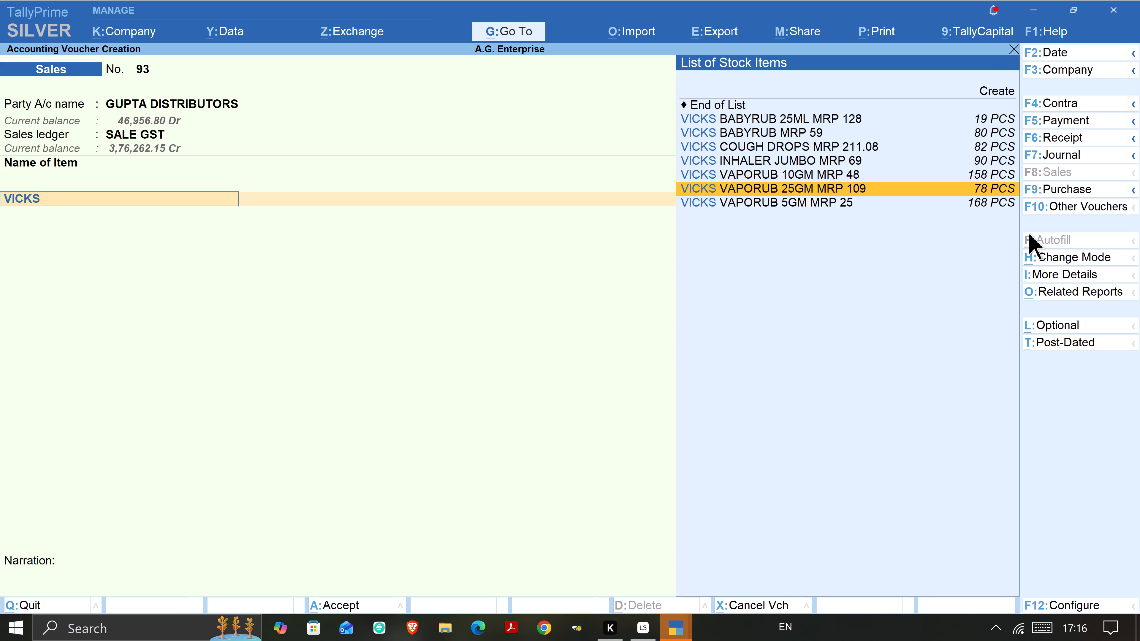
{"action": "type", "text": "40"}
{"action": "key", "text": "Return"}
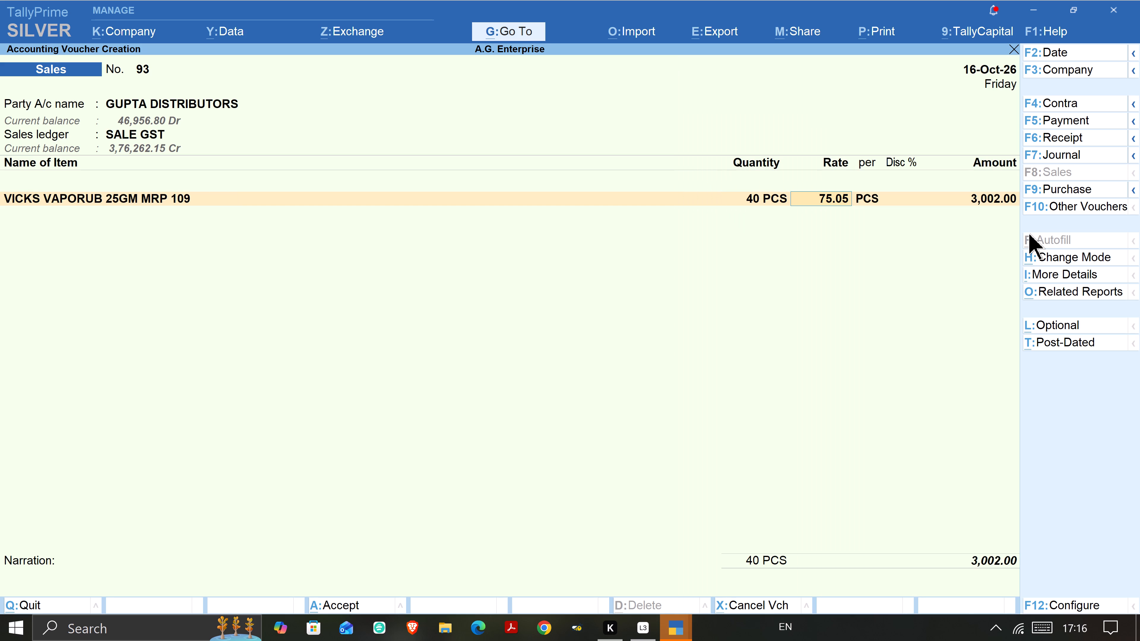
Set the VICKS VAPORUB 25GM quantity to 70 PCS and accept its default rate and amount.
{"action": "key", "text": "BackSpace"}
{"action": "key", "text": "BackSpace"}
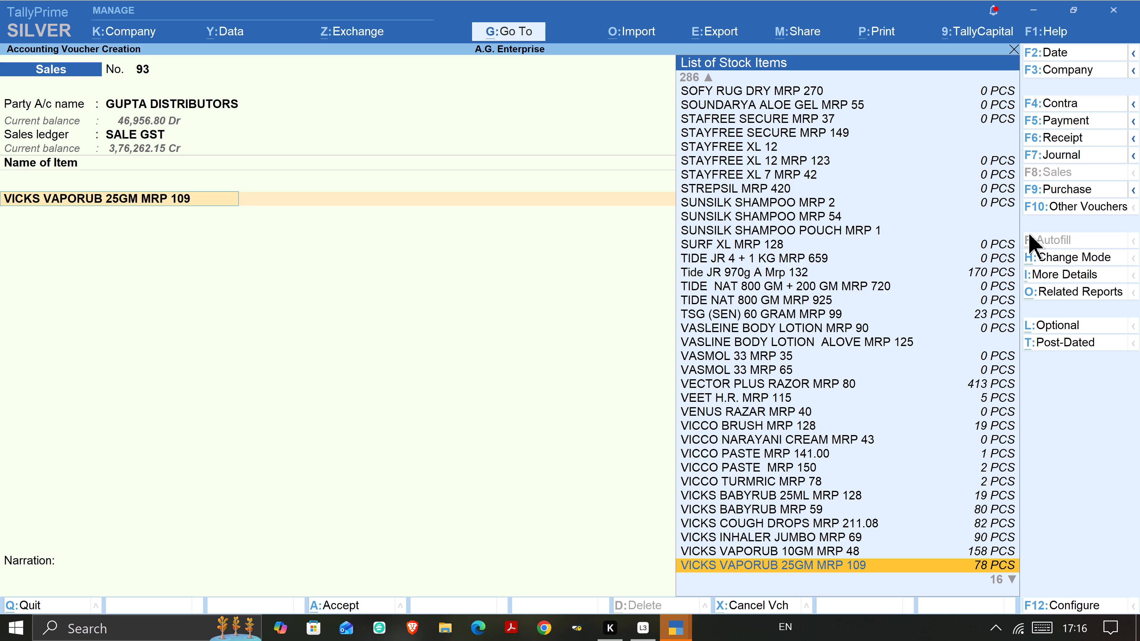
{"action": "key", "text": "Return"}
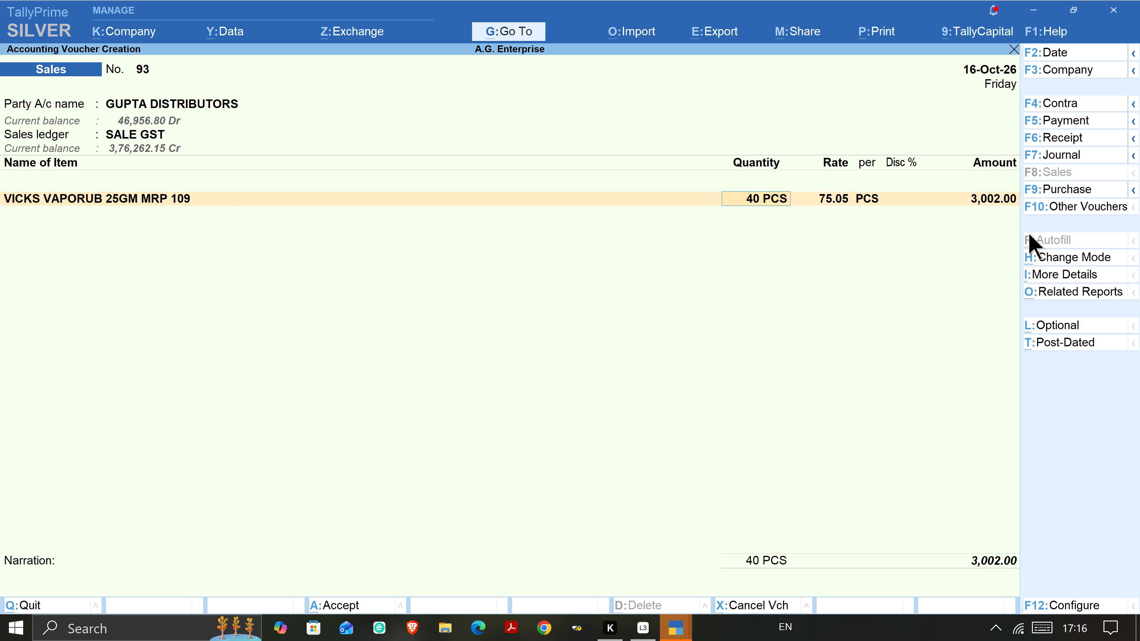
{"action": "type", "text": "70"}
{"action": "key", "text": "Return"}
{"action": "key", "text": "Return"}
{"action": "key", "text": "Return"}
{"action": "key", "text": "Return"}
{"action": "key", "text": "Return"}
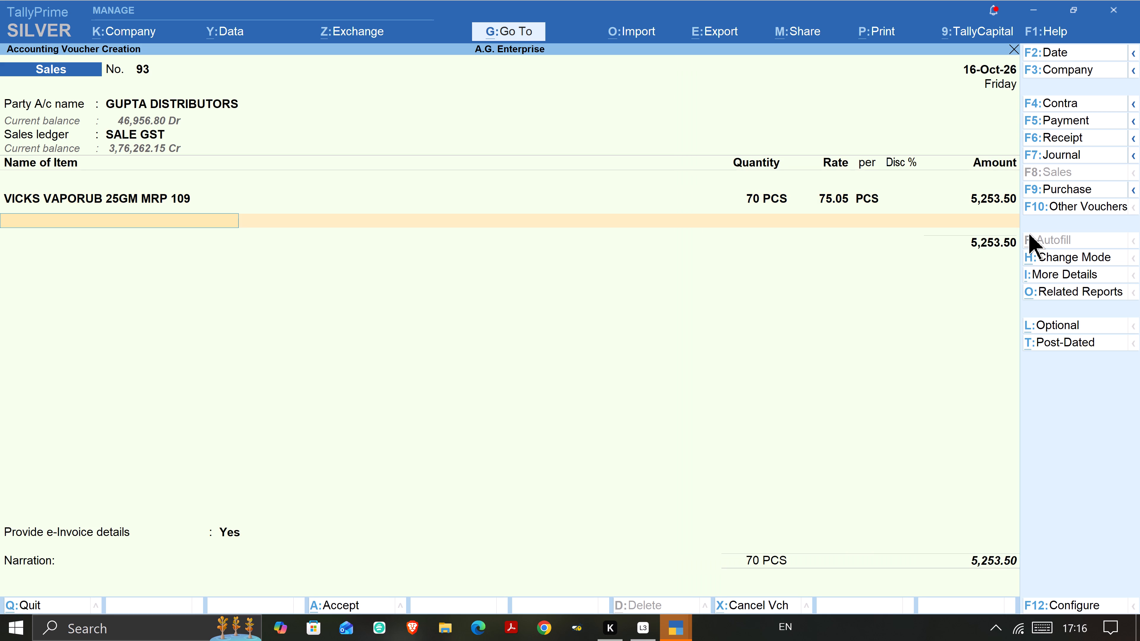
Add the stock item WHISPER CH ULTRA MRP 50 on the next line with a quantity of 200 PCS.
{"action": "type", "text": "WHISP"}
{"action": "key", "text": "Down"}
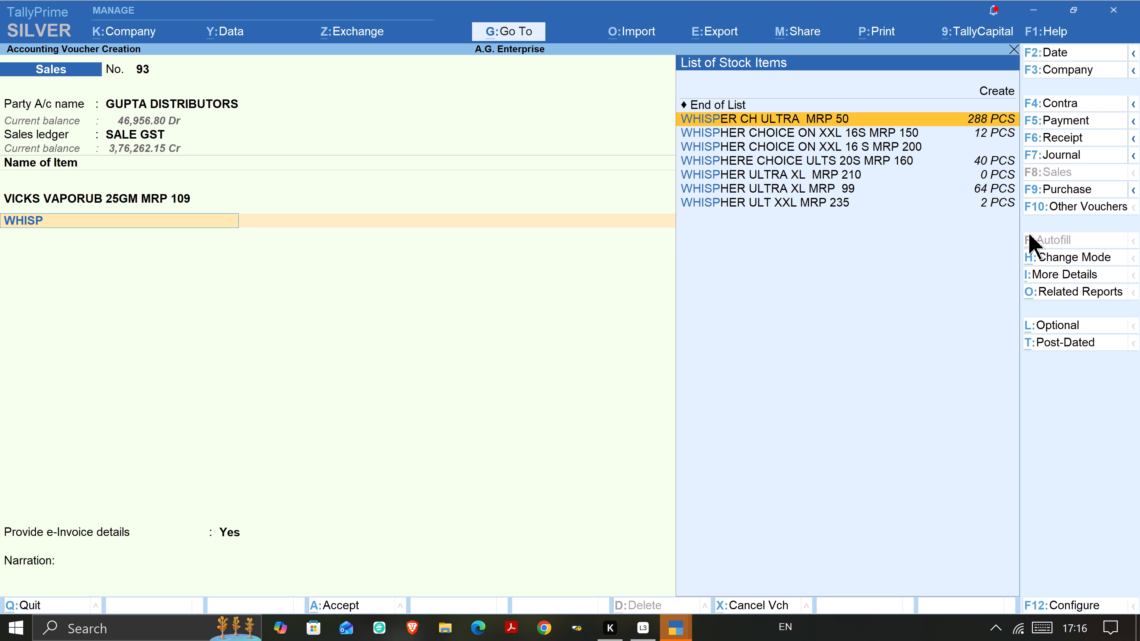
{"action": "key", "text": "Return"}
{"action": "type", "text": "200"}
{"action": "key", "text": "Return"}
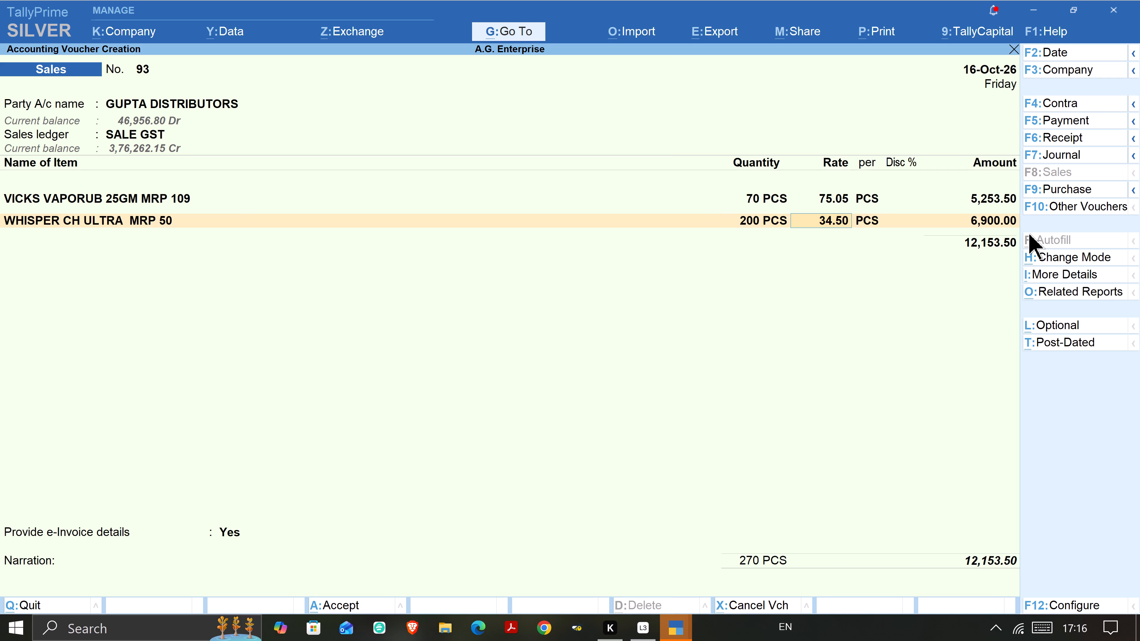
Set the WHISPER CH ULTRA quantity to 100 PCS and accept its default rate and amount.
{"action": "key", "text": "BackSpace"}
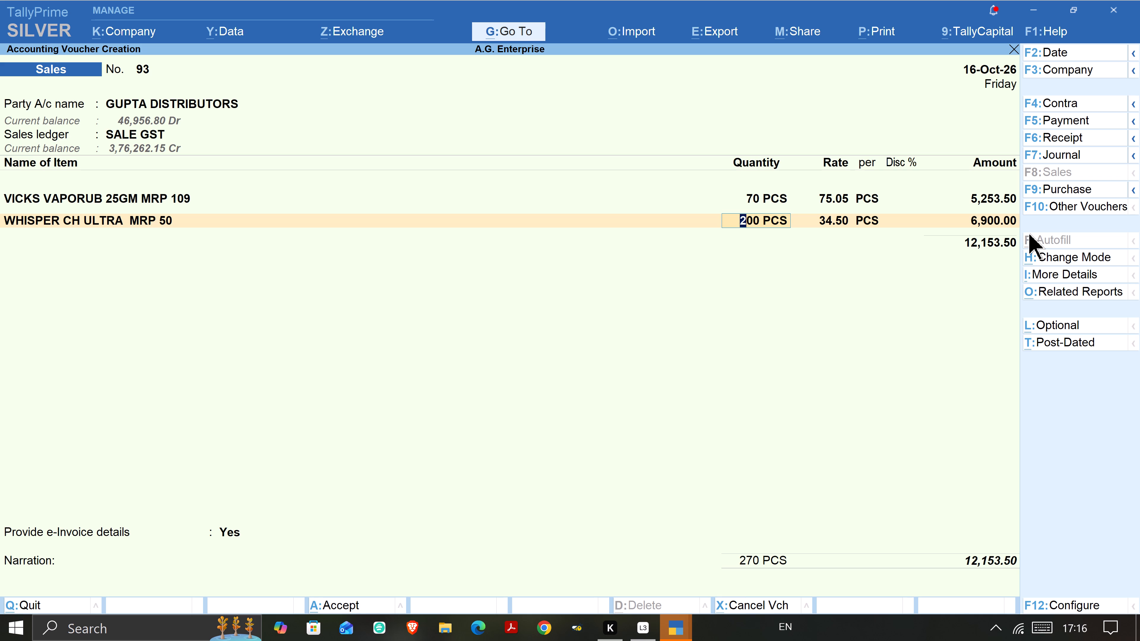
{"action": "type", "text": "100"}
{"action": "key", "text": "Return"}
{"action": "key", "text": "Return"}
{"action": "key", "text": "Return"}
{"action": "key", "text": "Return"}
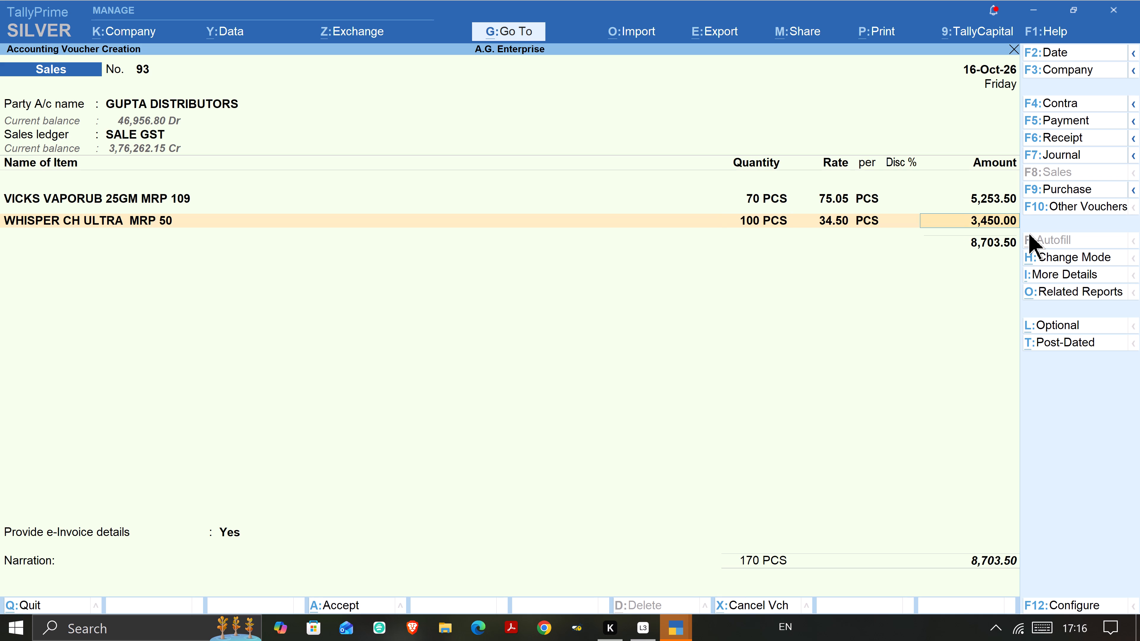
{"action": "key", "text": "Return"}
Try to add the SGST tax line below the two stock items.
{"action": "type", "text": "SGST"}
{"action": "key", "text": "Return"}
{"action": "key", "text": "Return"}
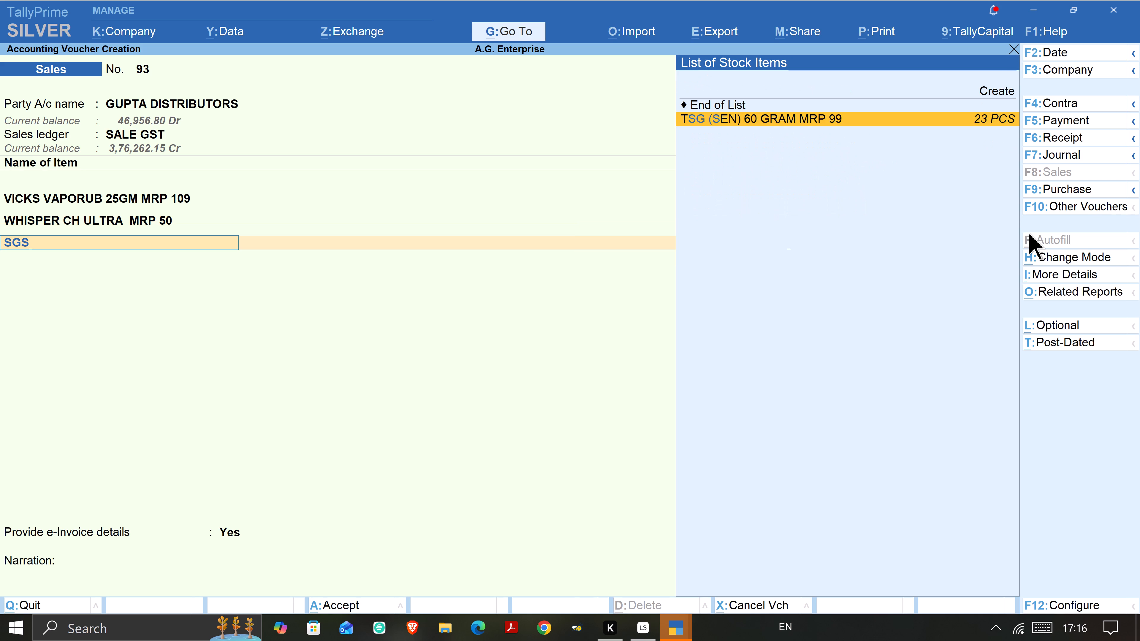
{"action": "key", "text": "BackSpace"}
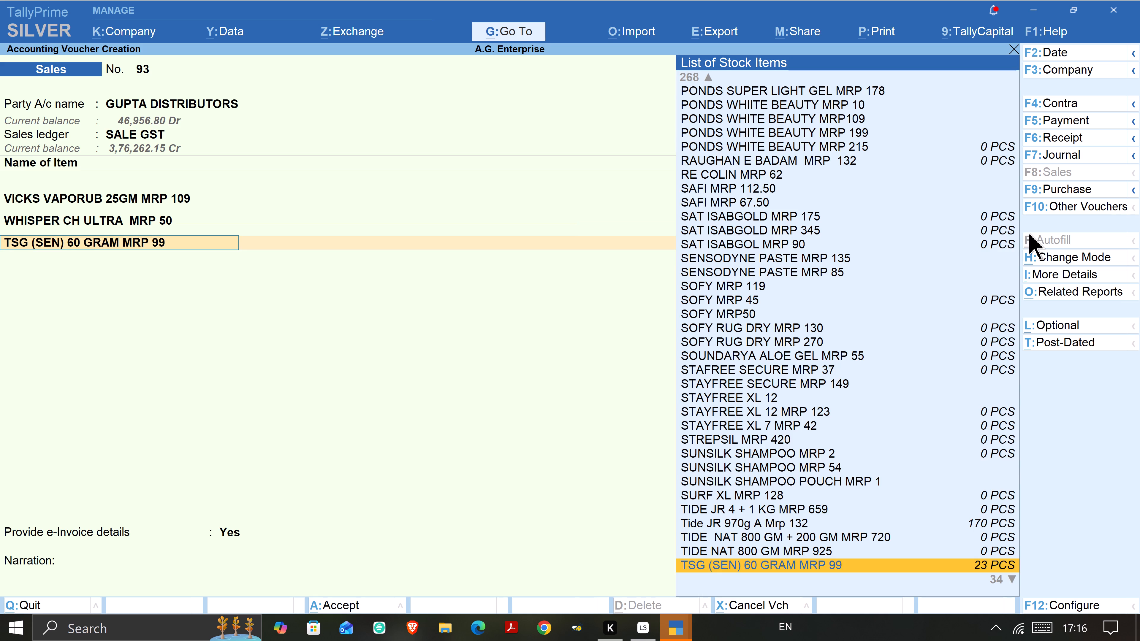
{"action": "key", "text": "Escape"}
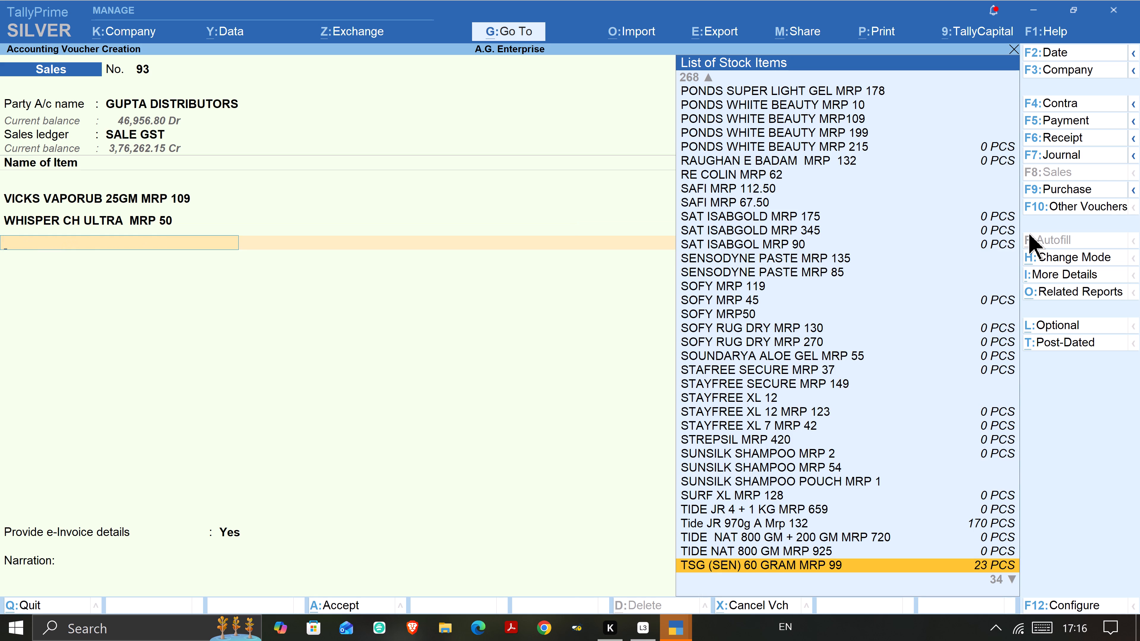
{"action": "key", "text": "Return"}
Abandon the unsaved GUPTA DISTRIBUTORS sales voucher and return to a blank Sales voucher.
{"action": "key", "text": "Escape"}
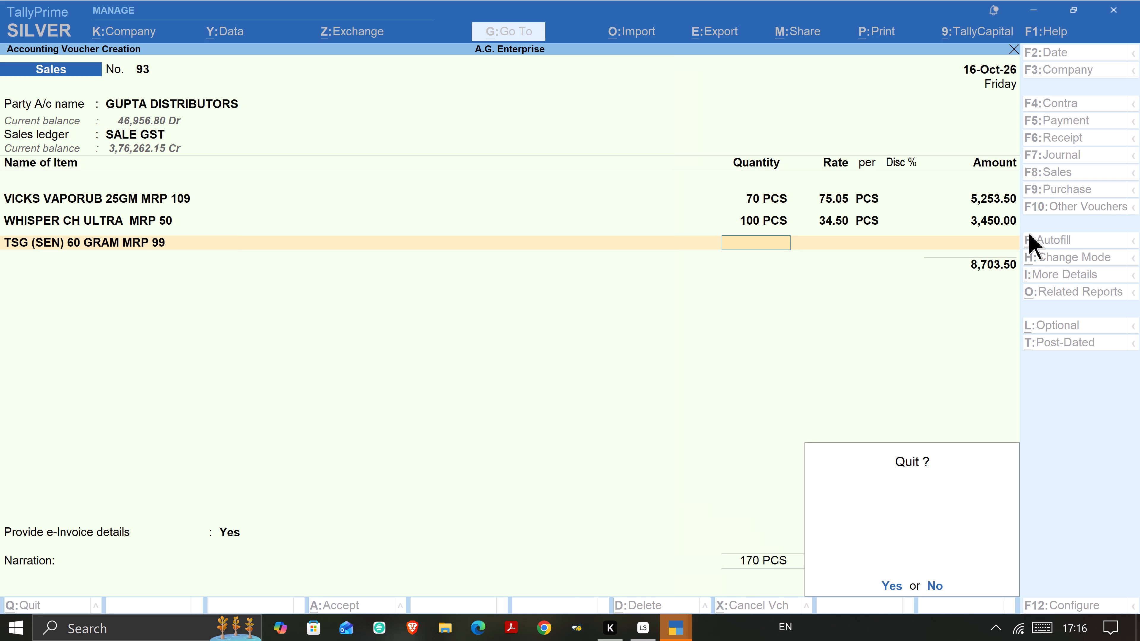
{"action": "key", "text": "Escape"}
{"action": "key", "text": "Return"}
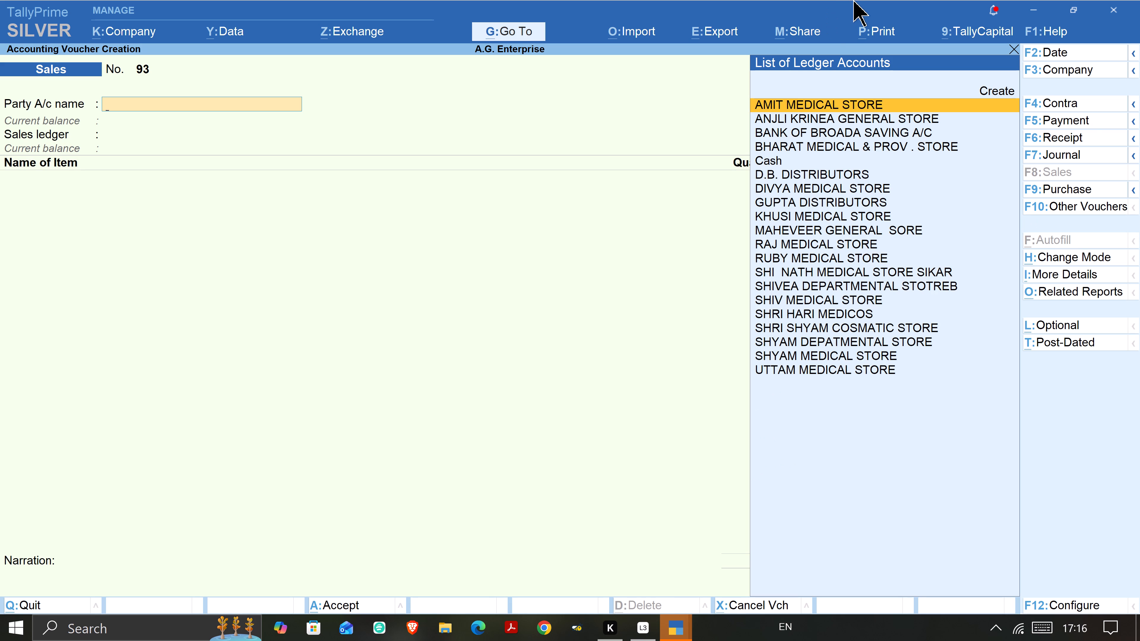
Select GUPTA DISTRIBUTORS as the party of the Sales voucher and accept its default dispatch and party details.
{"action": "key", "text": "Down"}
{"action": "key", "text": "Down"}
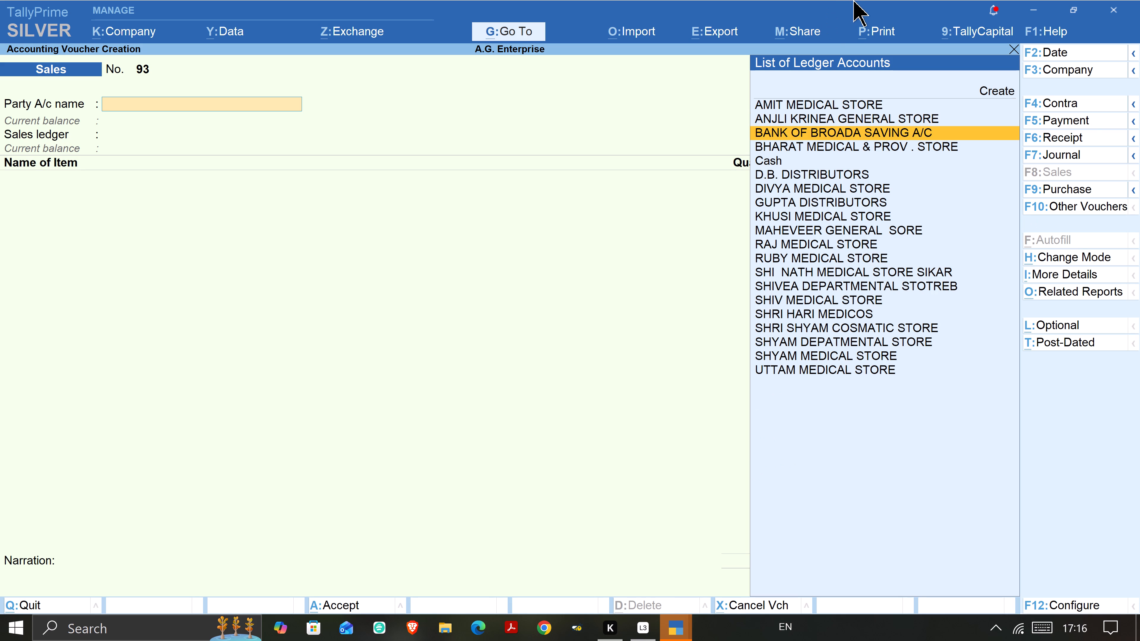
{"action": "key", "text": "Down"}
{"action": "key", "text": "Down"}
{"action": "key", "text": "Down"}
{"action": "key", "text": "Down"}
{"action": "key", "text": "Down"}
{"action": "key", "text": "Return"}
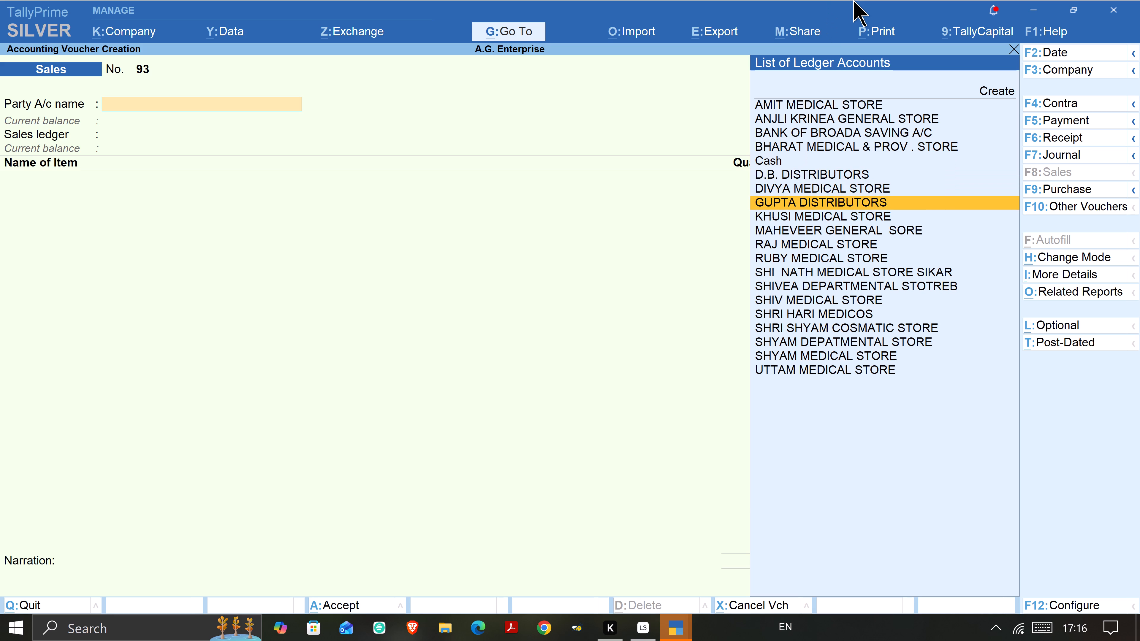
{"action": "key", "text": "Return"}
{"action": "key", "text": "Return"}
{"action": "key", "text": "Return"}
{"action": "key", "text": "Return"}
{"action": "key", "text": "Return"}
{"action": "key", "text": "Return"}
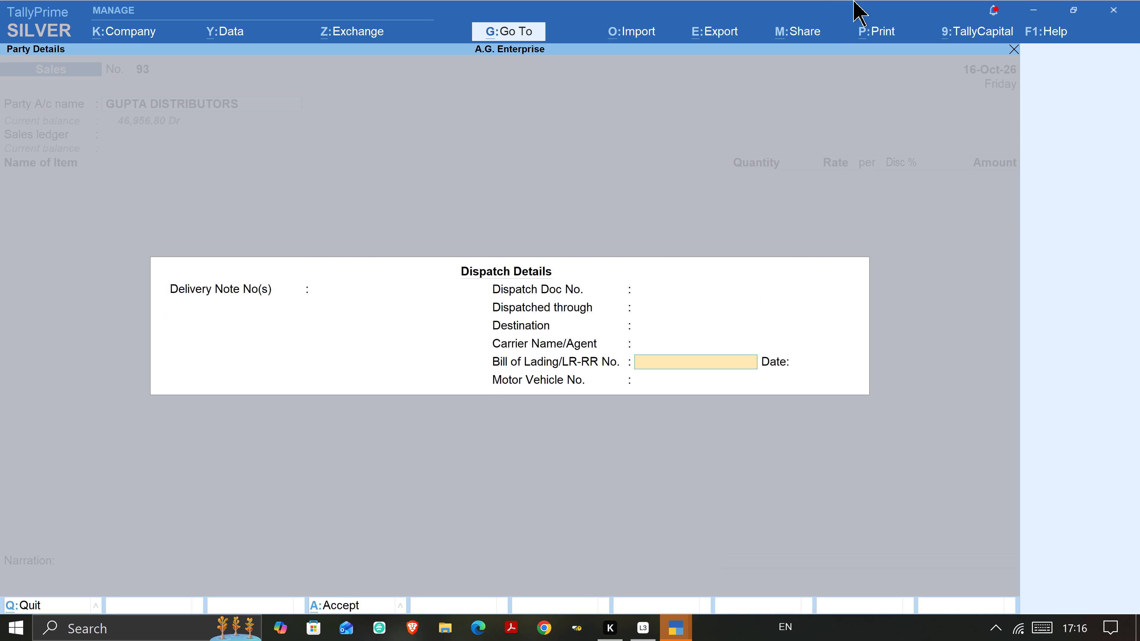
{"action": "key", "text": "Return"}
{"action": "key", "text": "Return"}
{"action": "key", "text": "Return"}
{"action": "key", "text": "Return"}
{"action": "key", "text": "Return"}
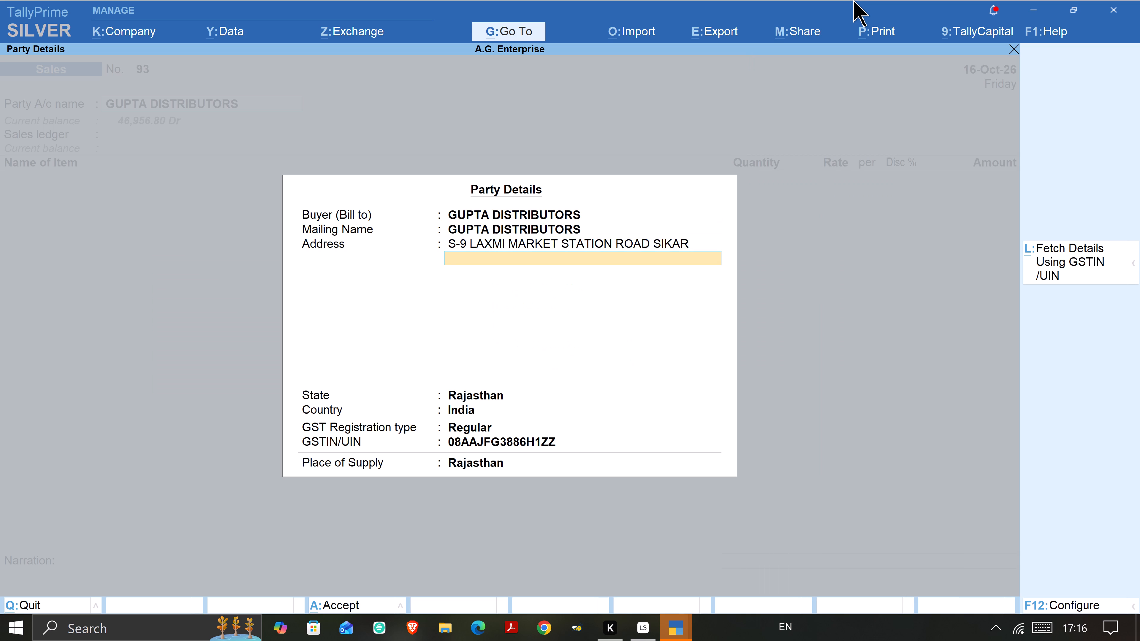
{"action": "key", "text": "ctrl+s"}
{"action": "key", "text": "ctrl+a"}
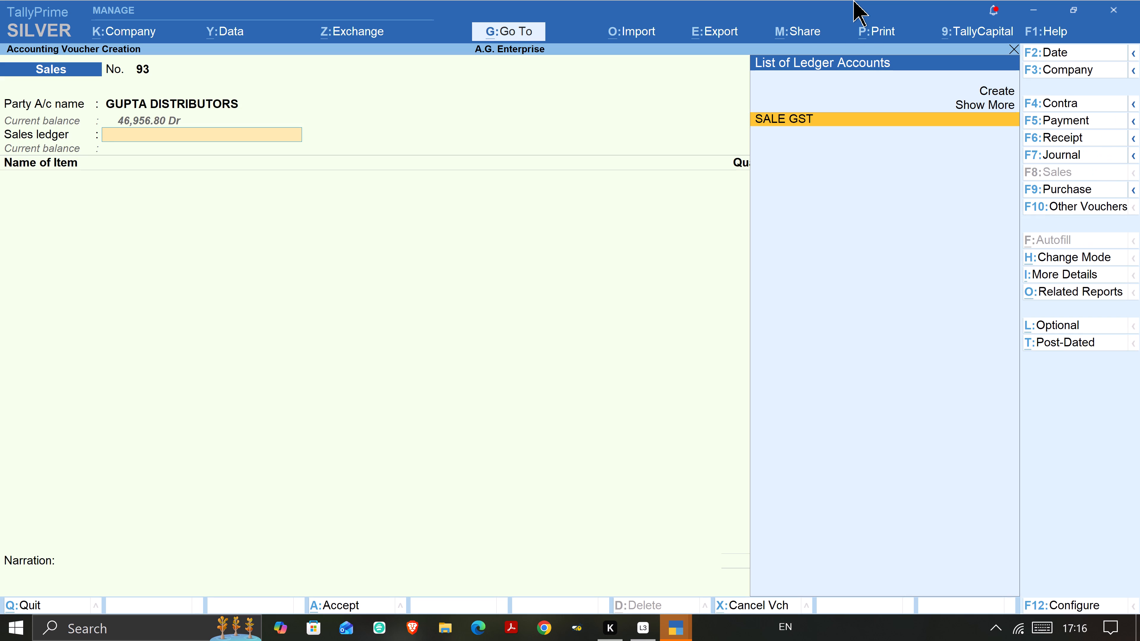
Set SALE GST as the sales ledger of the GUPTA DISTRIBUTORS sales voucher.
{"action": "key", "text": "Return"}
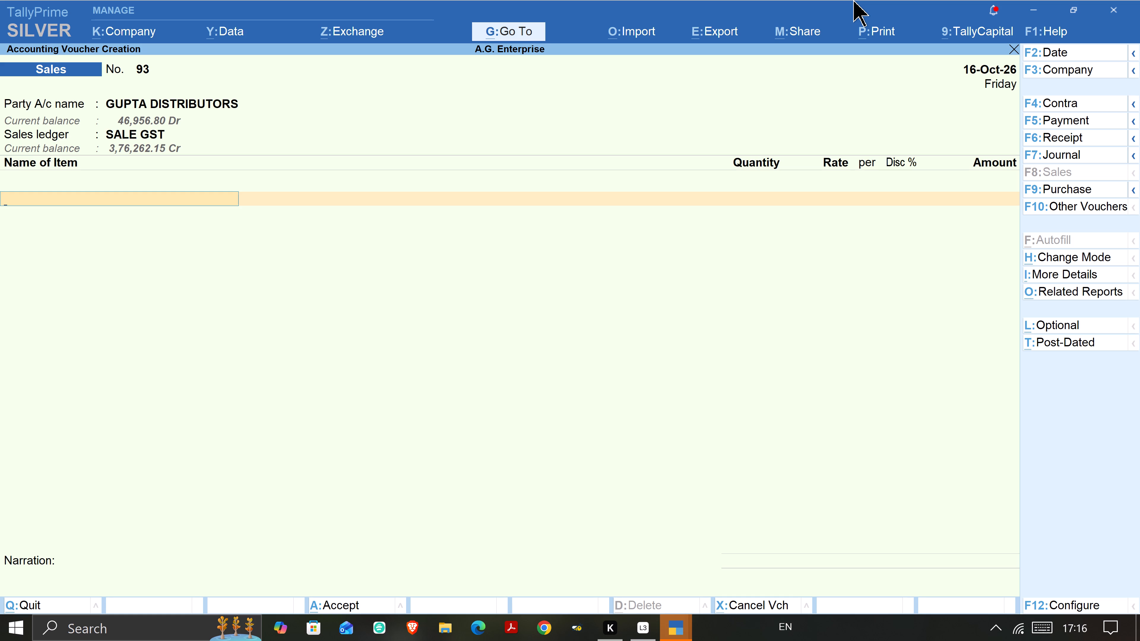
Find the VICKS stock items and pick VICKS VAPORUB 25GM MRP 109 as the first item line.
{"action": "type", "text": "VI"}
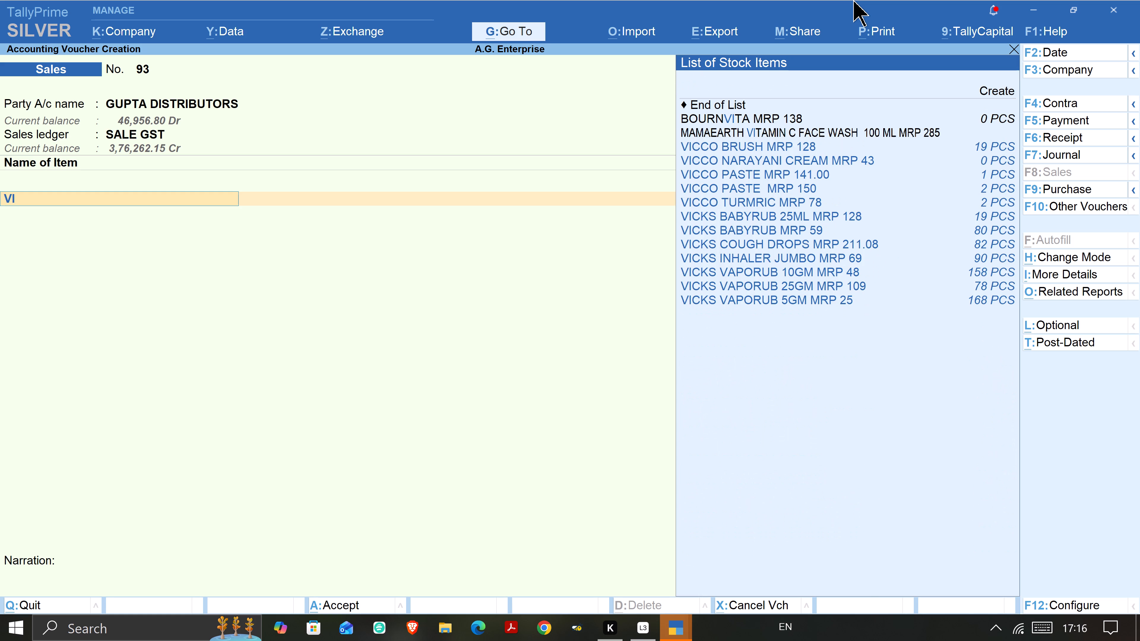
{"action": "type", "text": "CKS"}
{"action": "key", "text": "space"}
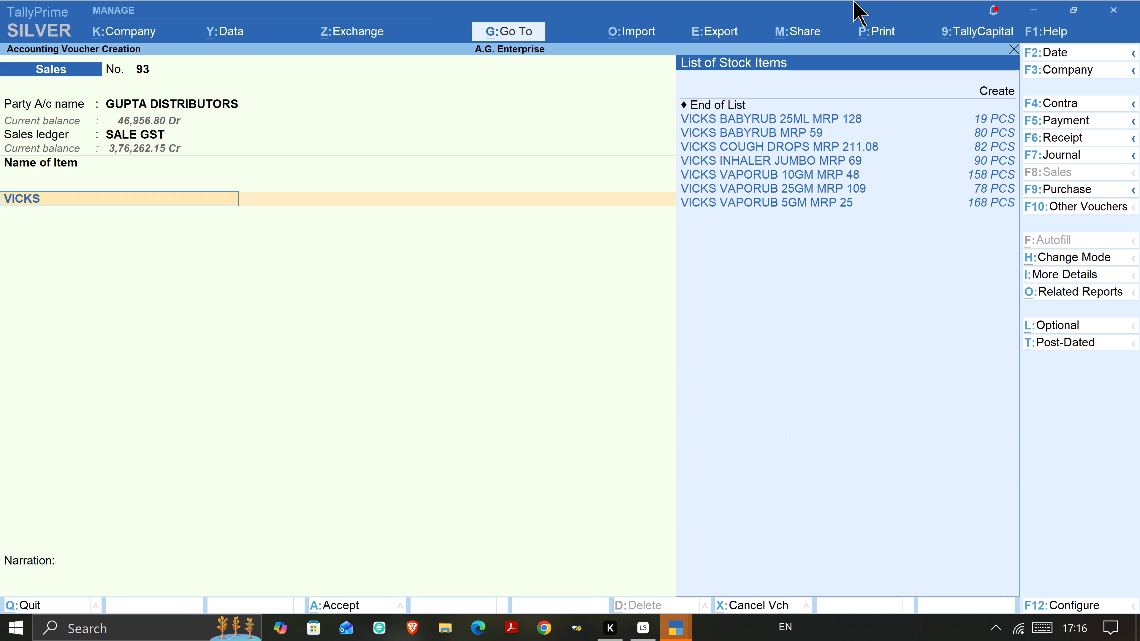
{"action": "key", "text": "Down"}
{"action": "key", "text": "Down"}
{"action": "key", "text": "Down"}
{"action": "key", "text": "Down"}
{"action": "key", "text": "Down"}
{"action": "key", "text": "Down"}
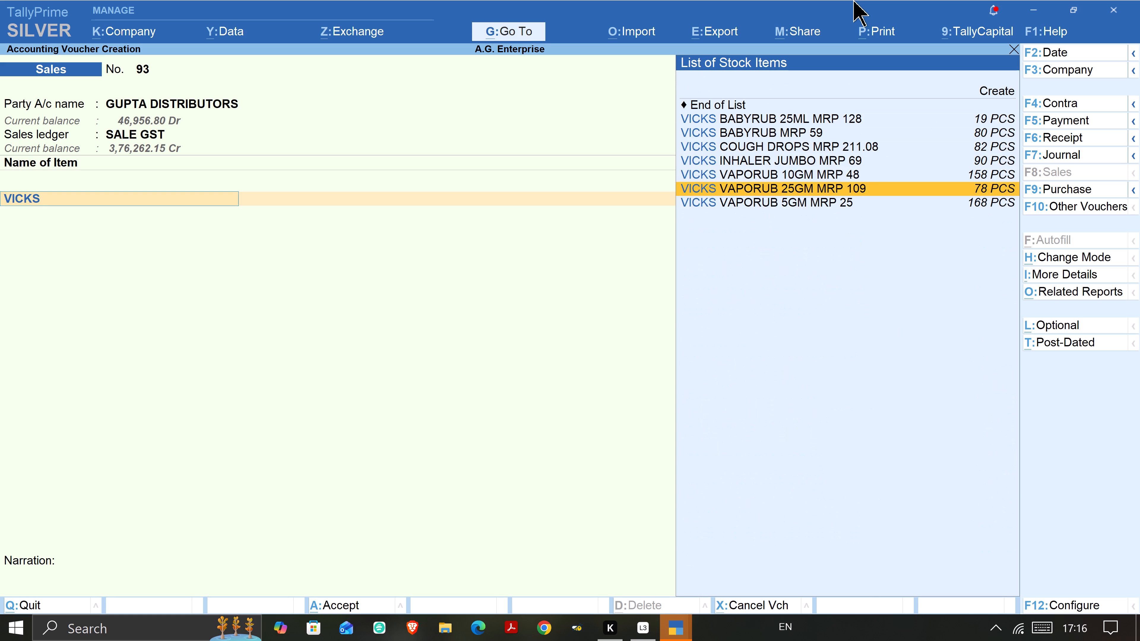
{"action": "key", "text": "Up"}
{"action": "key", "text": "Down"}
{"action": "key", "text": "Return"}
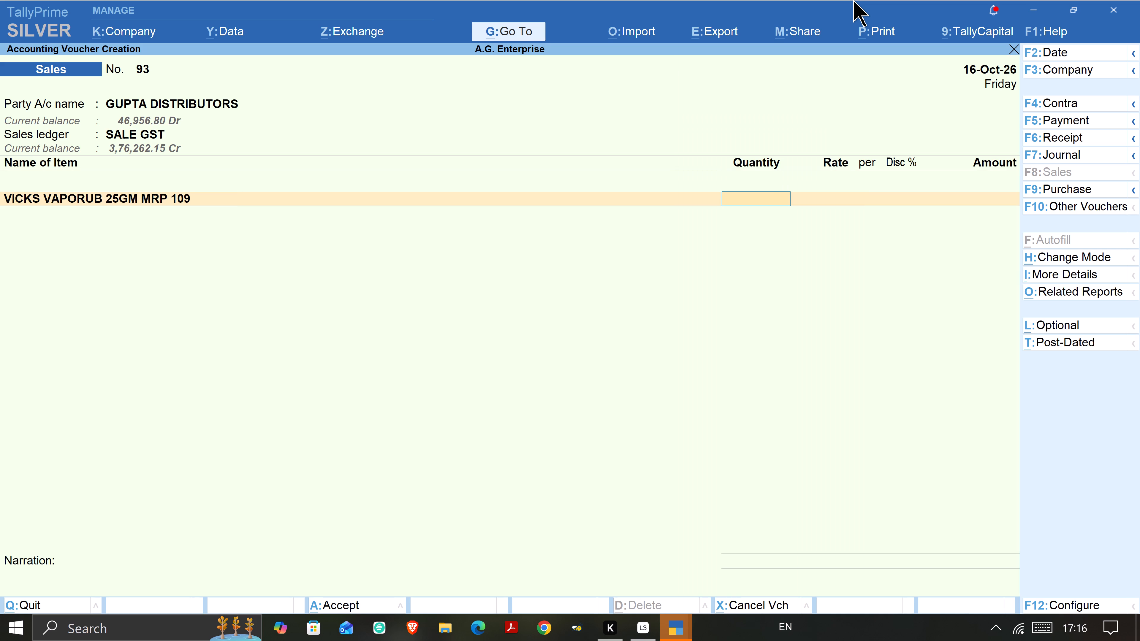
Set the VICKS VAPORUB 25GM quantity to 70 PCS, accept its default rate and amount, and go to the second item line.
{"action": "type", "text": "70"}
{"action": "key", "text": "Return"}
{"action": "key", "text": "Return"}
{"action": "key", "text": "Return"}
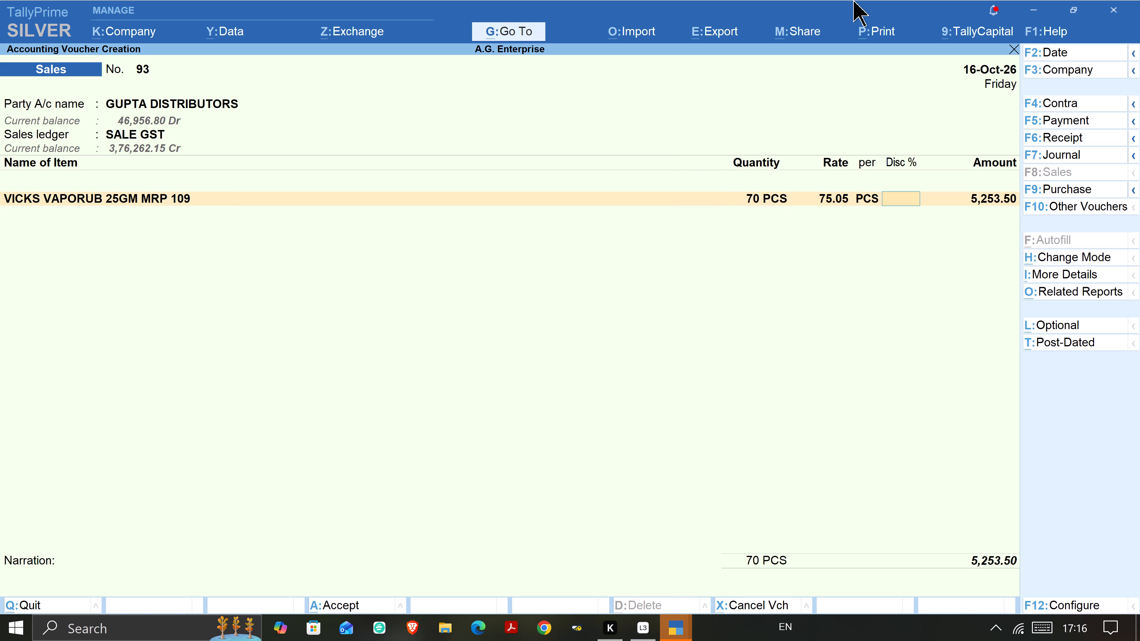
{"action": "key", "text": "Return"}
{"action": "key", "text": "Return"}
{"action": "key", "text": "Return"}
{"action": "key", "text": "BackSpace"}
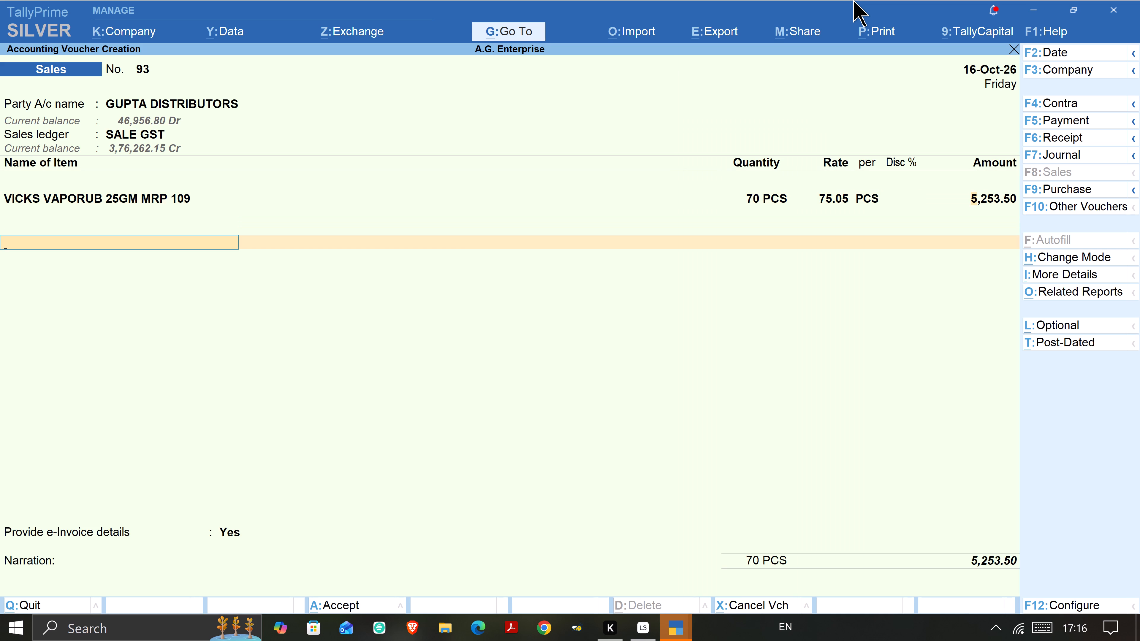
{"action": "key", "text": "Return"}
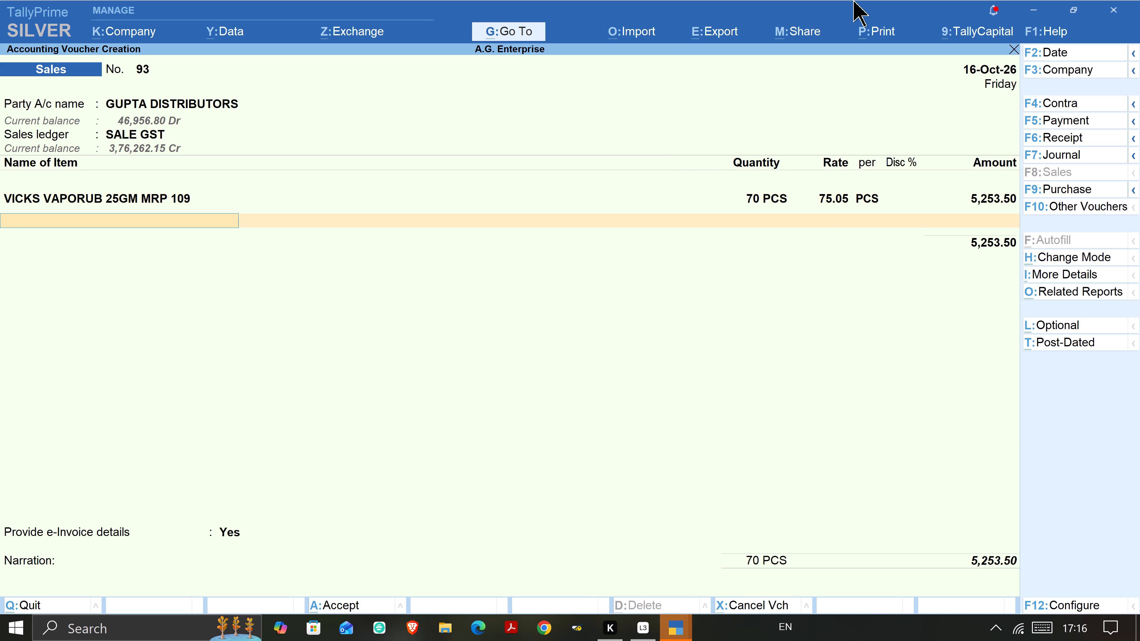
Find the WHISPER stock items and pick WHISPER CH ULTRA MRP 50 as the second item line.
{"action": "type", "text": "WHISPHER"}
{"action": "key", "text": "Right"}
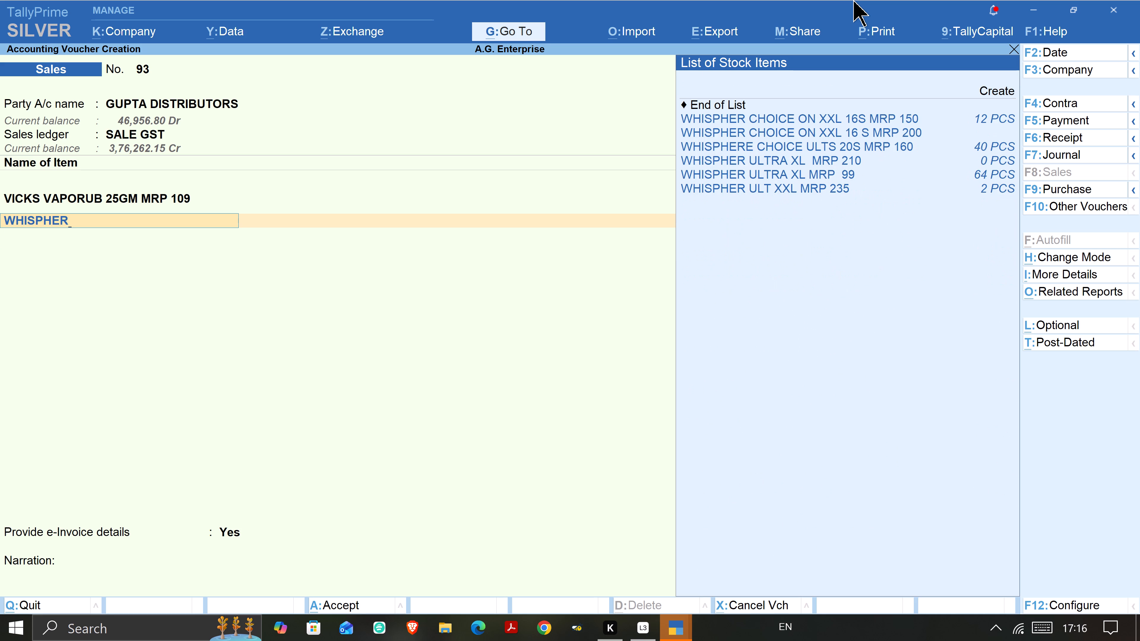
{"action": "key", "text": "Down"}
{"action": "key", "text": "Down"}
{"action": "key", "text": "Down"}
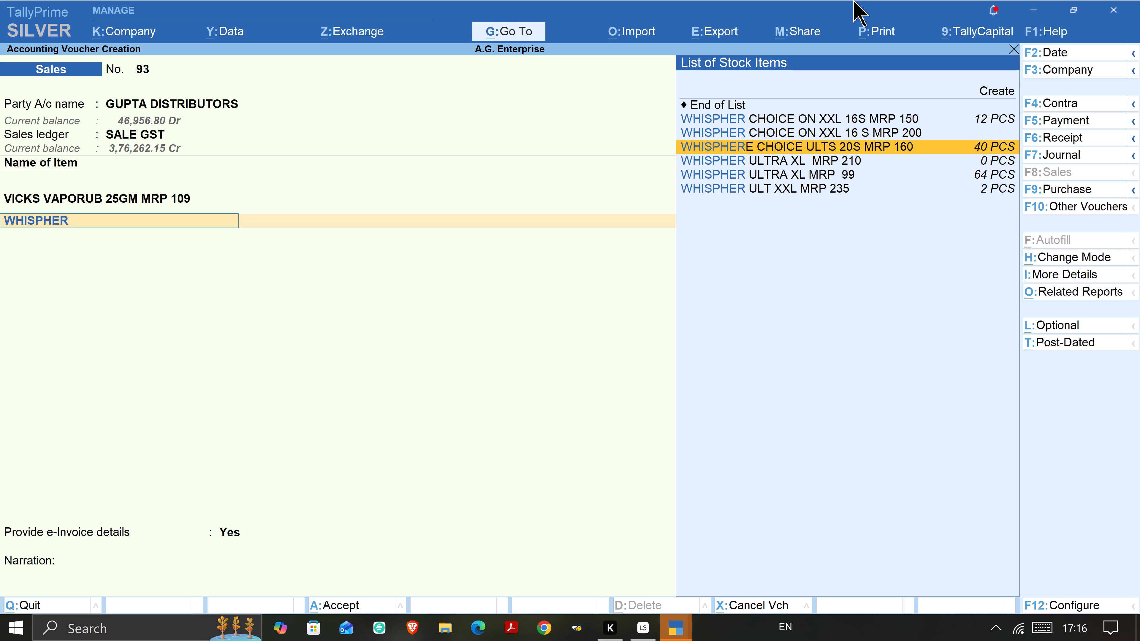
{"action": "key", "text": "Down"}
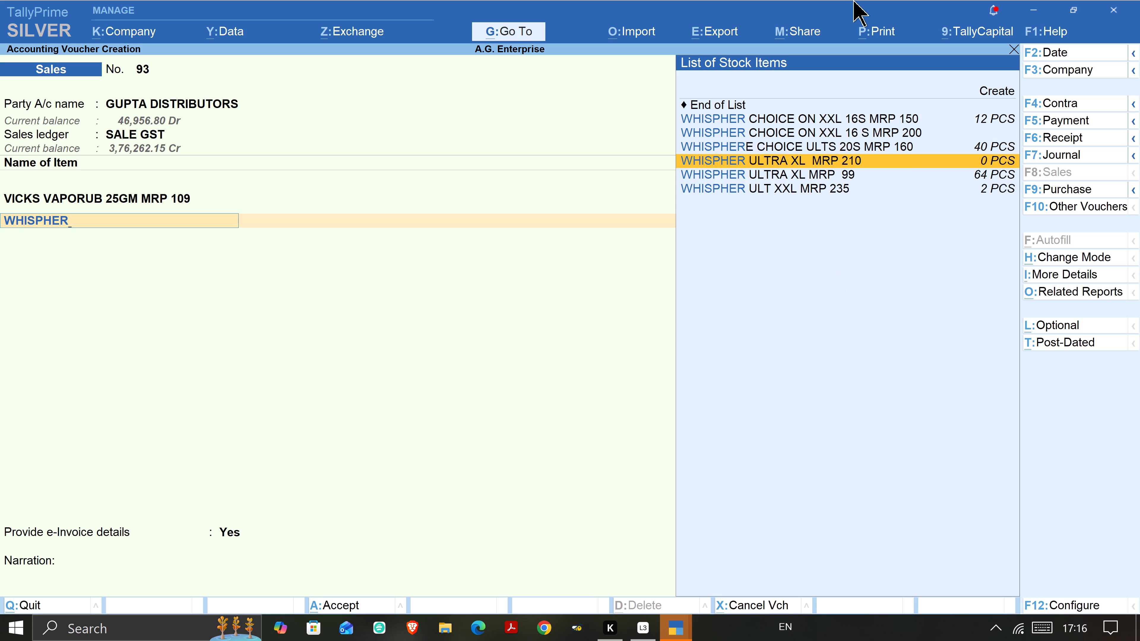
{"action": "key", "text": "BackSpace"}
{"action": "key", "text": "BackSpace"}
{"action": "key", "text": "BackSpace"}
{"action": "key", "text": "BackSpace"}
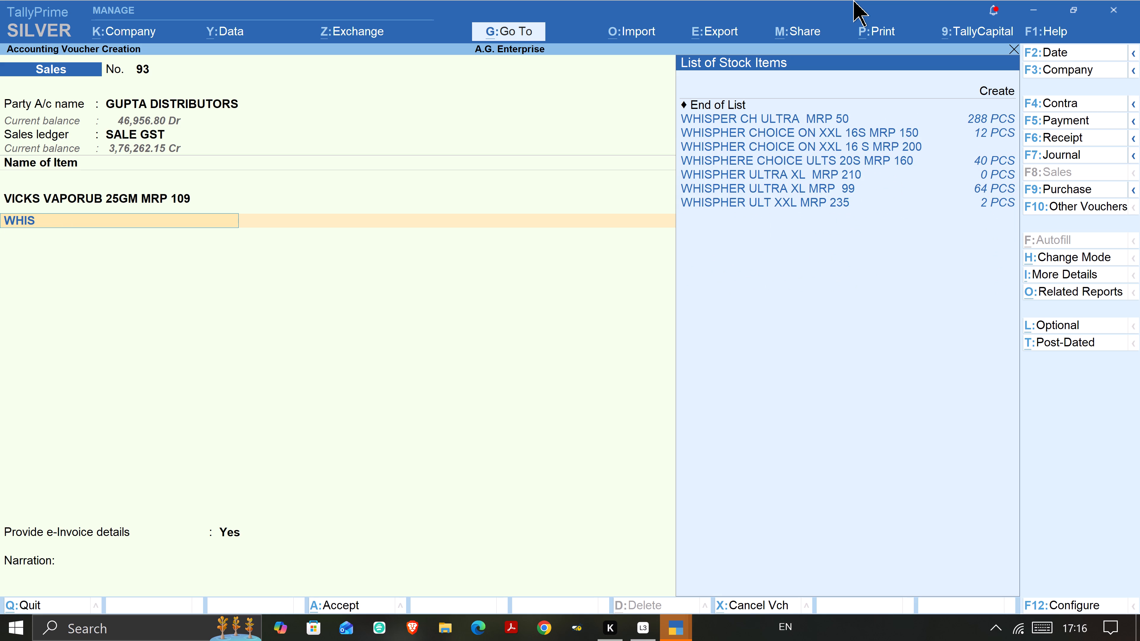
{"action": "key", "text": "Down"}
{"action": "key", "text": "Return"}
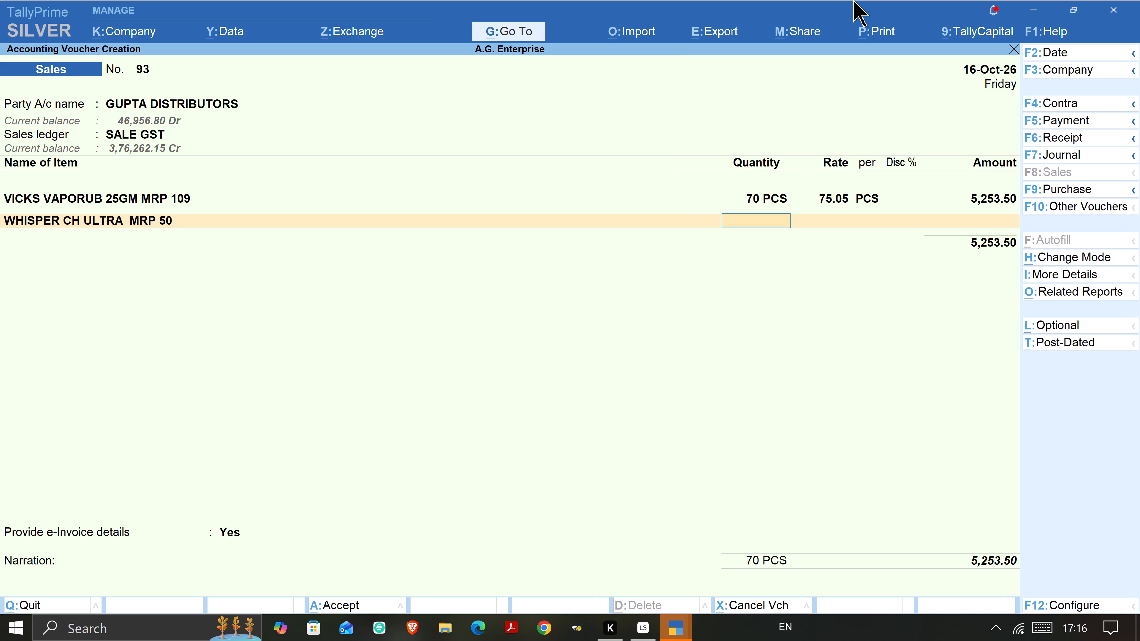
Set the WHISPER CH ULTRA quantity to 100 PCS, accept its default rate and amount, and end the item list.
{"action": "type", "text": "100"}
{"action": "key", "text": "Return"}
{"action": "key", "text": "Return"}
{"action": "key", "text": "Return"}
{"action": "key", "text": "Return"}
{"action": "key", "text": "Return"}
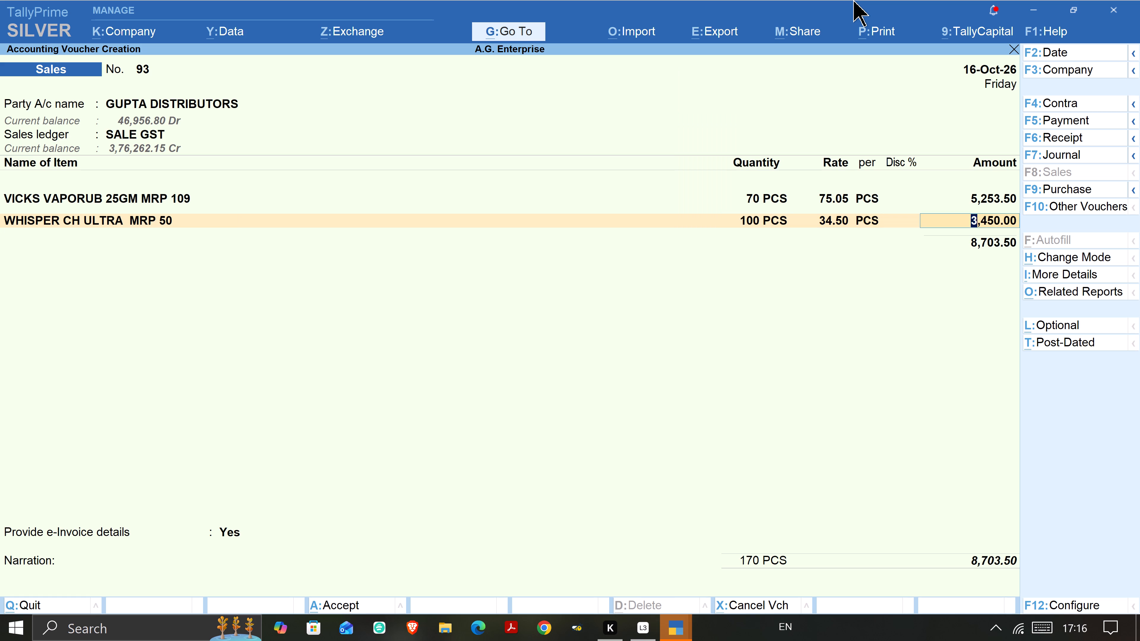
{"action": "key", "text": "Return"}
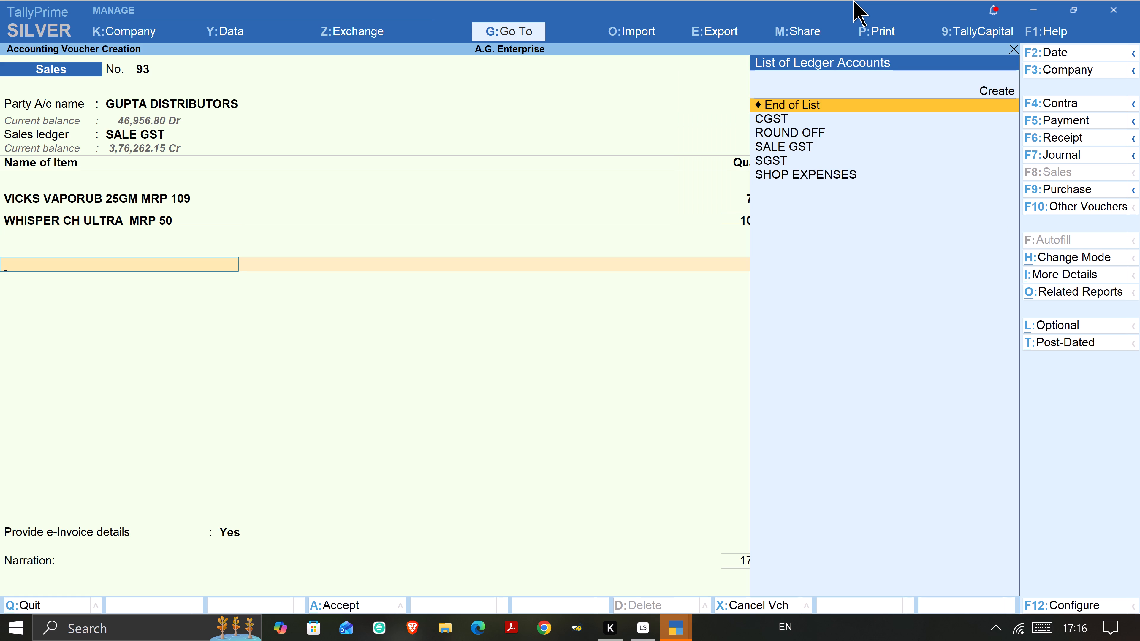
Add the CGST and SGST tax lines below the two stock items with their calculated amounts.
{"action": "key", "text": "Down"}
{"action": "key", "text": "Return"}
{"action": "key", "text": "Return"}
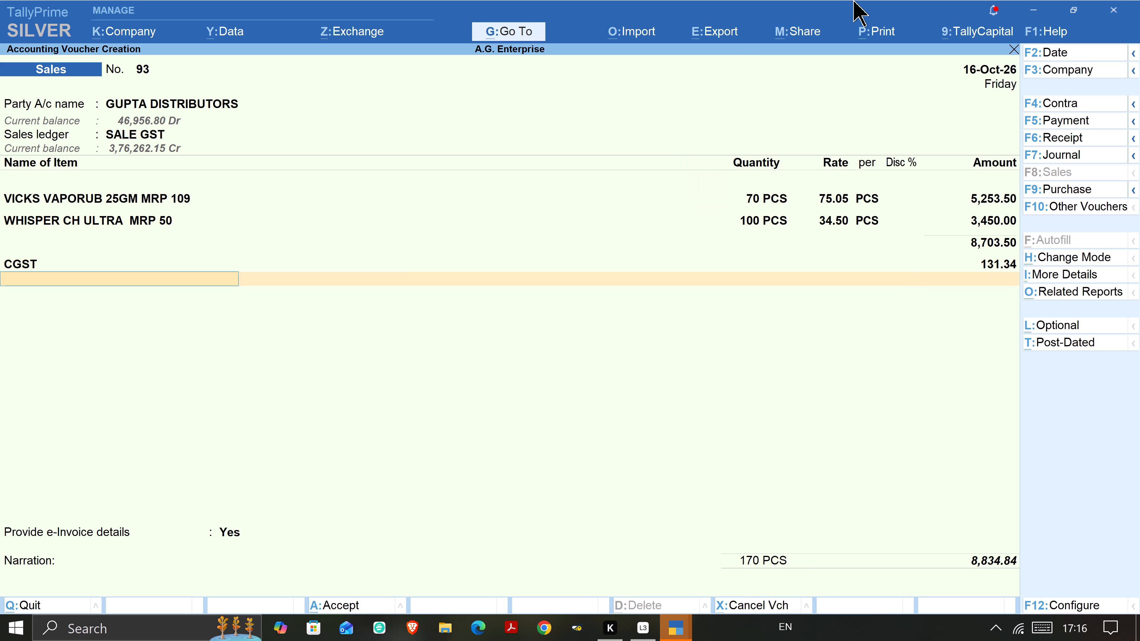
{"action": "type", "text": "SGT"}
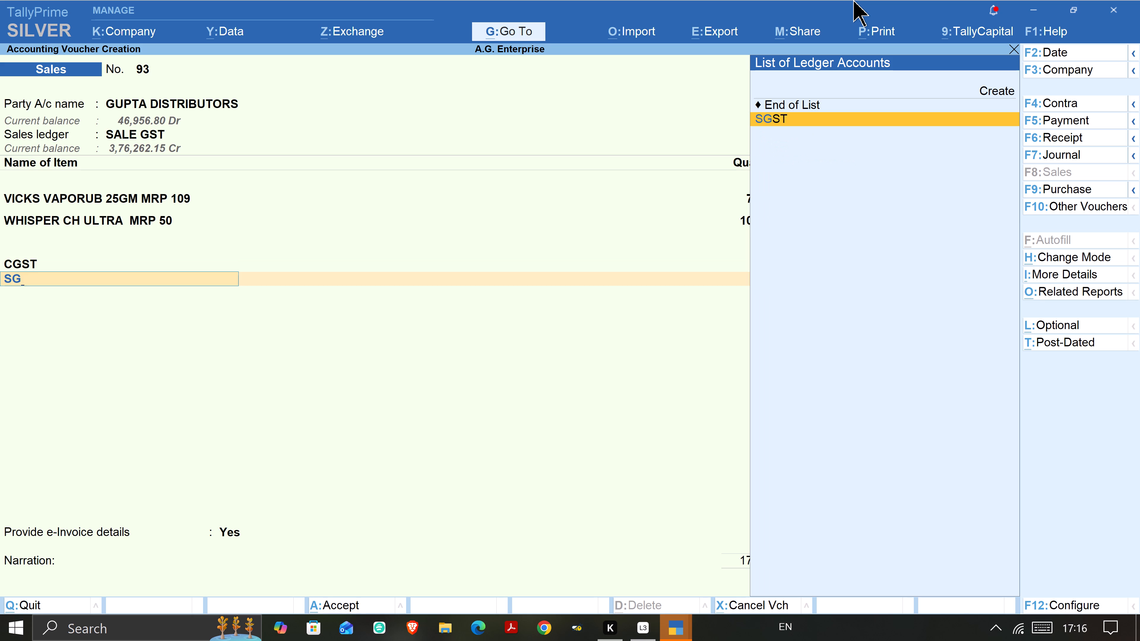
{"action": "key", "text": "Return"}
{"action": "key", "text": "Return"}
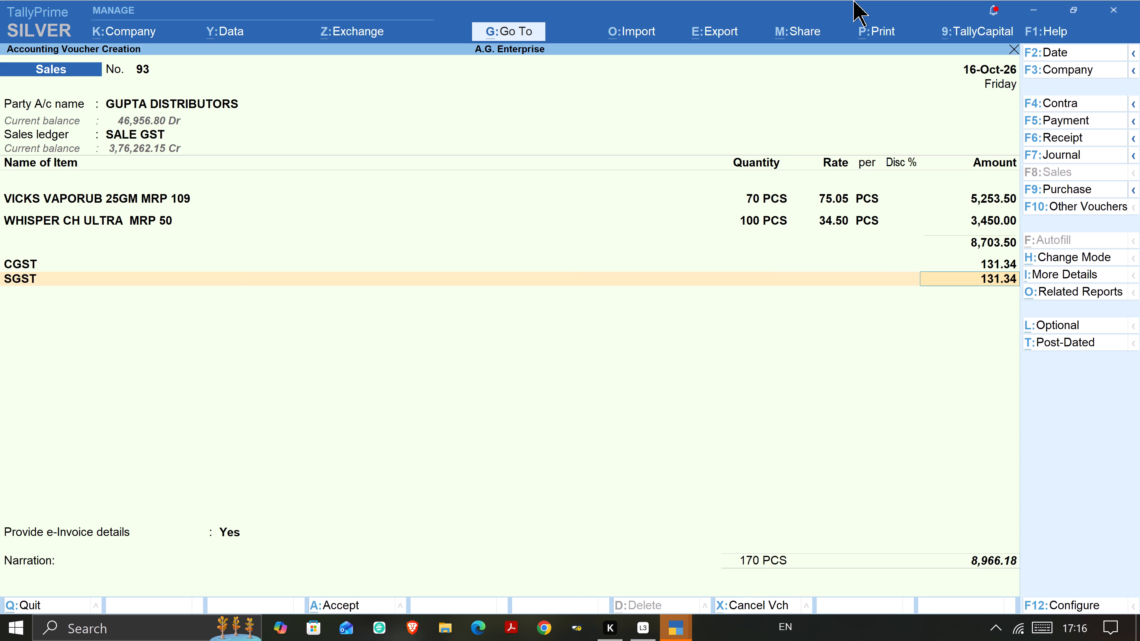
Go back to the WHISPER CH ULTRA line and set its quantity to 120 PCS.
{"action": "key", "text": "BackSpace"}
{"action": "key", "text": "BackSpace"}
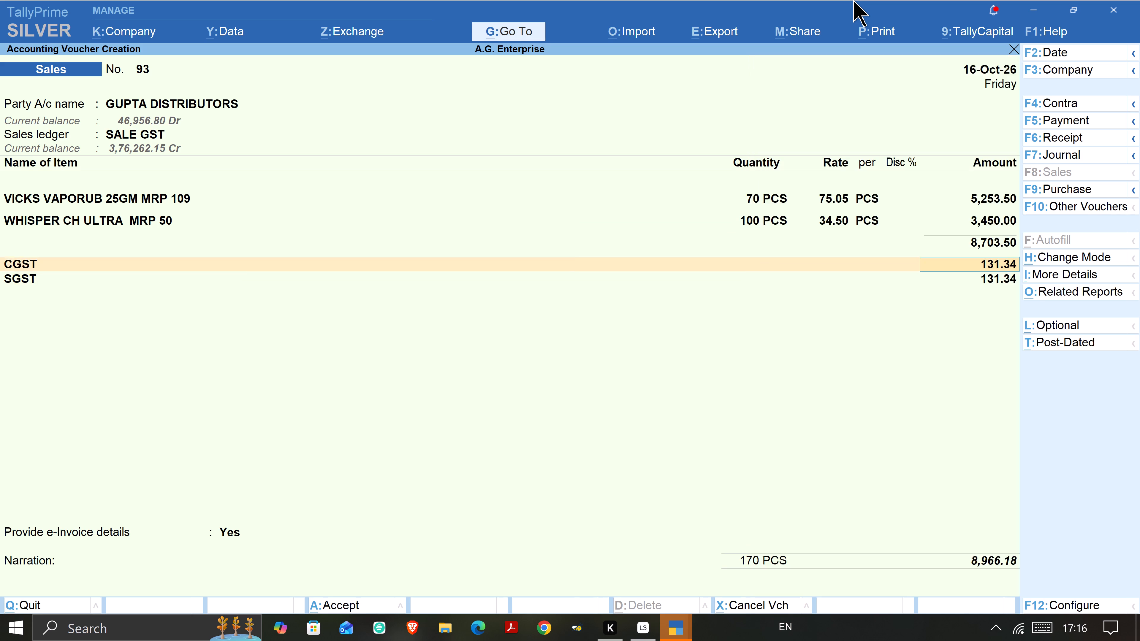
{"action": "key", "text": "BackSpace"}
{"action": "key", "text": "BackSpace"}
{"action": "key", "text": "BackSpace"}
{"action": "key", "text": "BackSpace"}
{"action": "key", "text": "BackSpace"}
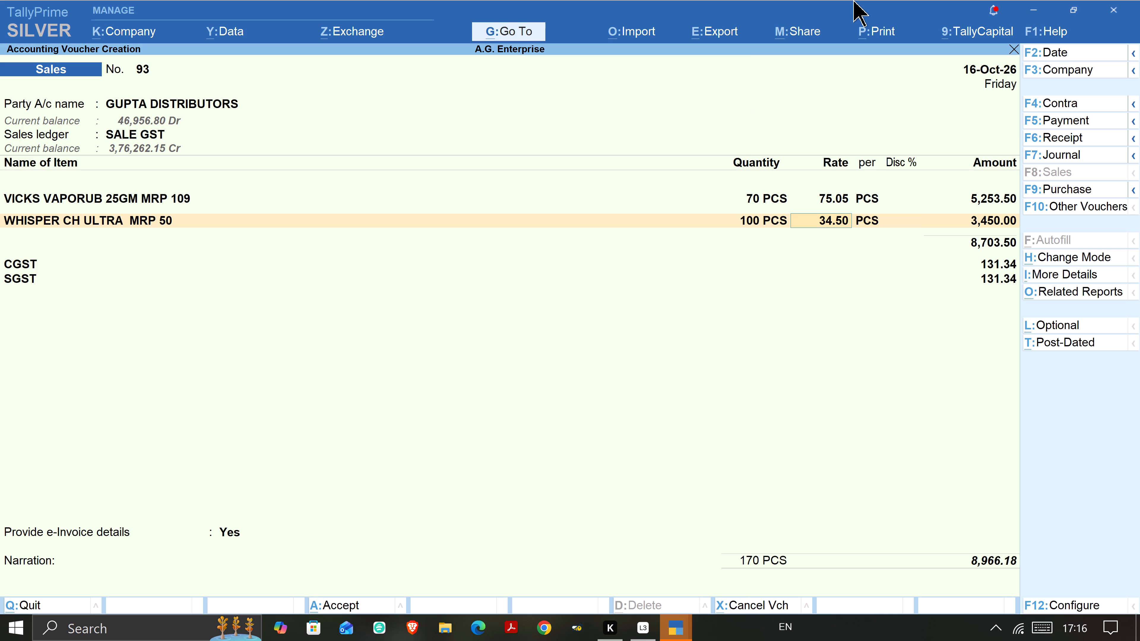
{"action": "key", "text": "BackSpace"}
{"action": "type", "text": "120"}
{"action": "key", "text": "Return"}
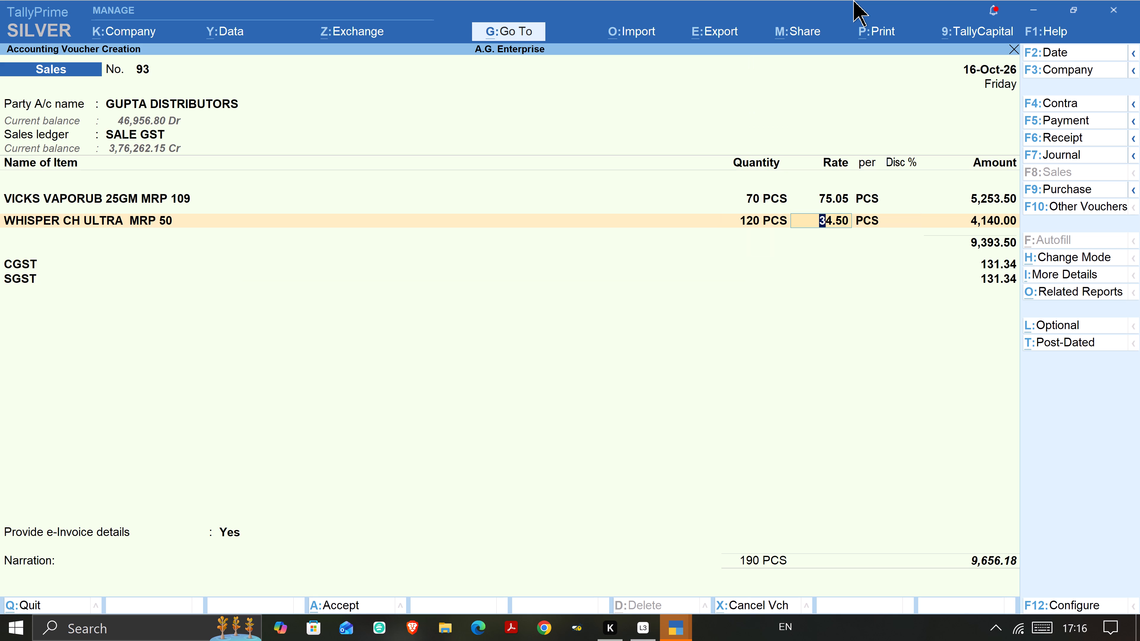
Accept the remaining item and tax line values, and set Provide e-Invoice details to No.
{"action": "key", "text": "Return"}
{"action": "key", "text": "Return"}
{"action": "key", "text": "Return"}
{"action": "key", "text": "Return"}
{"action": "key", "text": "Return"}
{"action": "key", "text": "Return"}
{"action": "key", "text": "Return"}
{"action": "key", "text": "Return"}
{"action": "key", "text": "Return"}
{"action": "key", "text": "Return"}
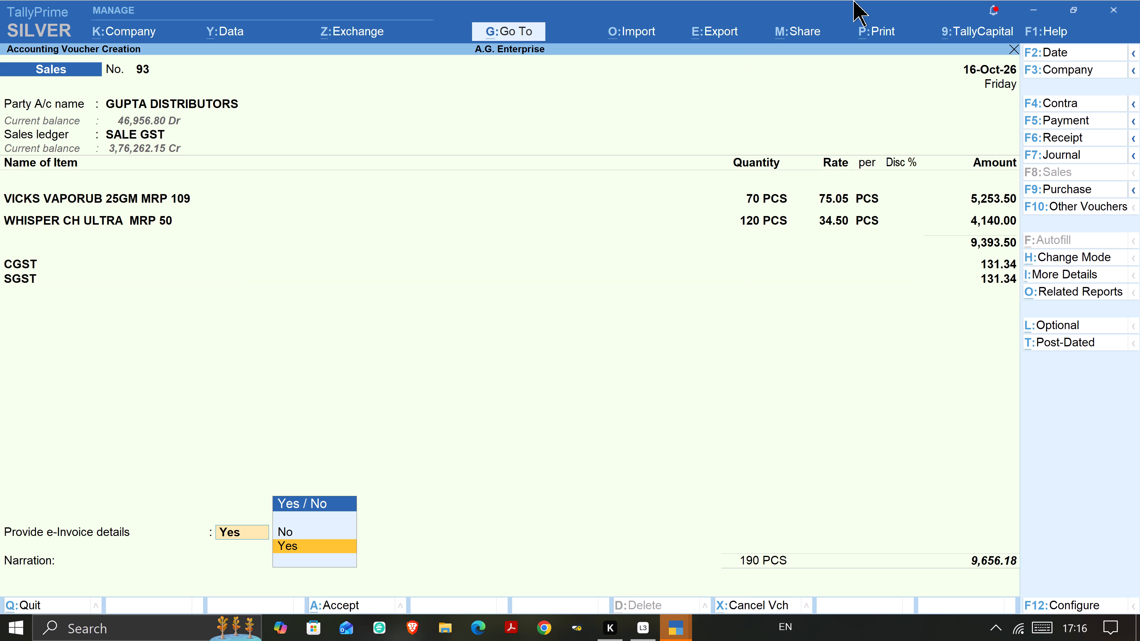
{"action": "key", "text": "Up"}
{"action": "key", "text": "Return"}
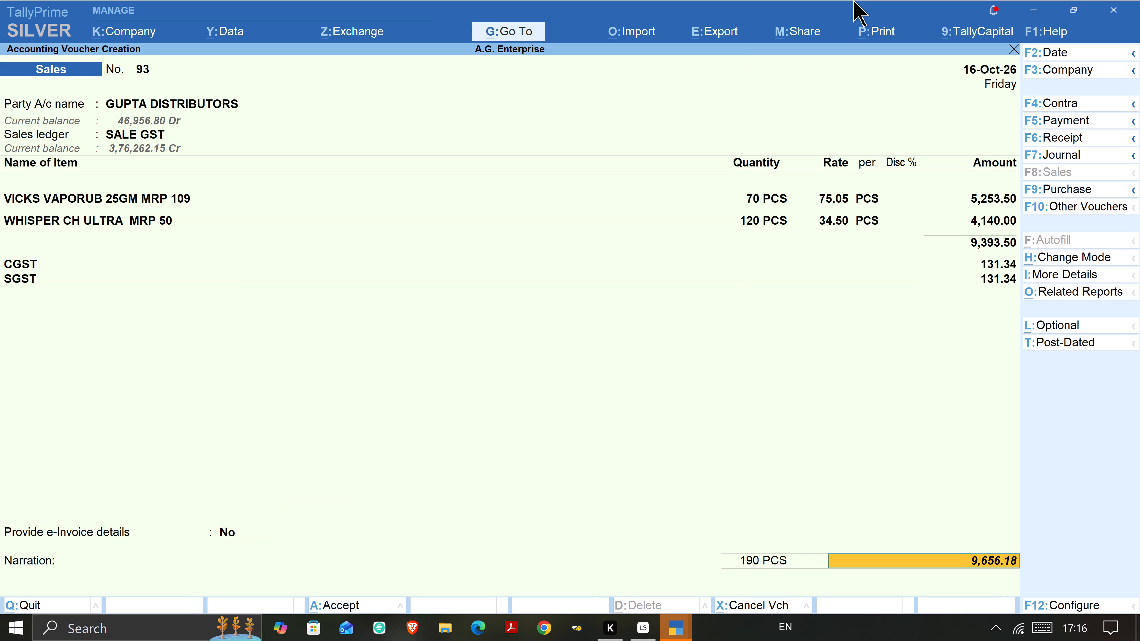
Accept the bill-wise details for GUPTA DISTRIBUTORS as New Ref 93 for the full voucher amount with no credit days.
{"action": "key", "text": "Return"}
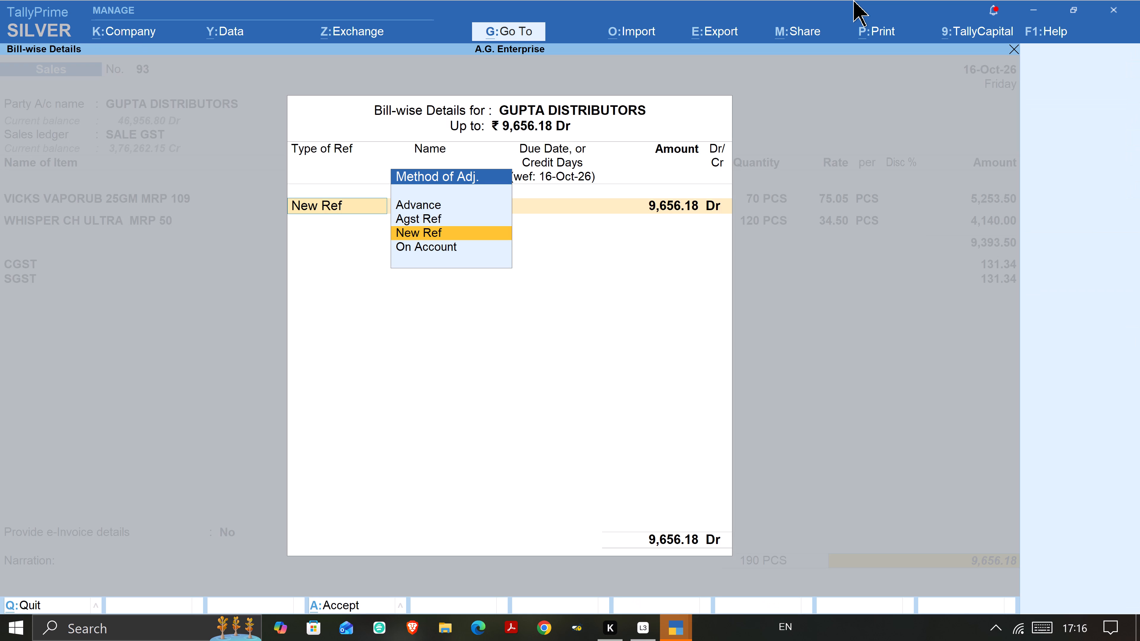
{"action": "key", "text": "Return"}
{"action": "key", "text": "Return"}
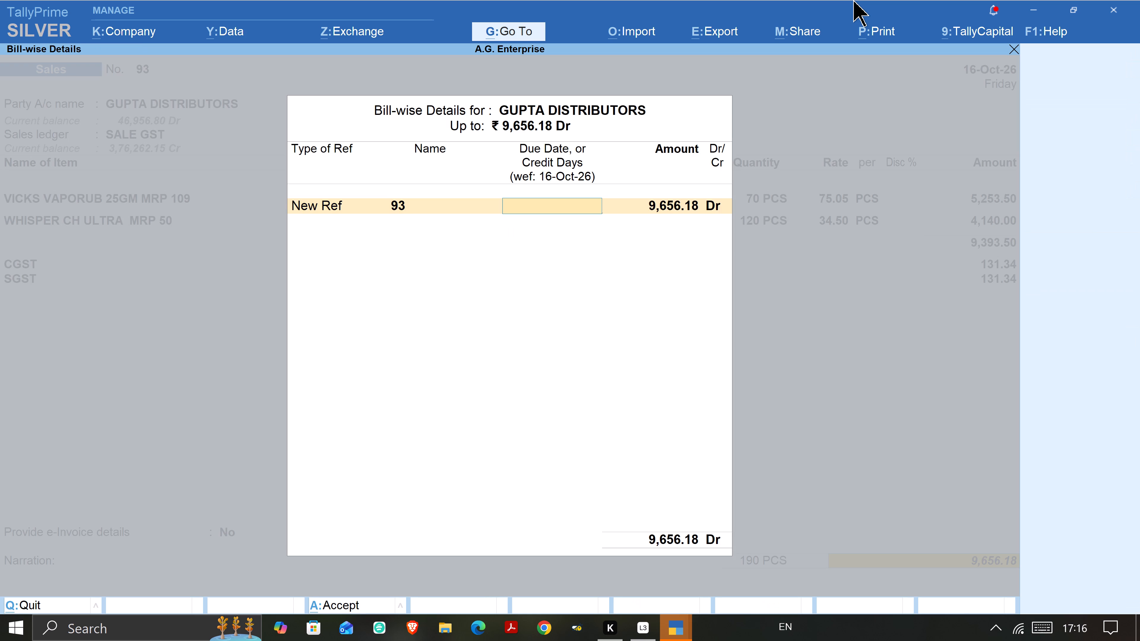
{"action": "key", "text": "Return"}
{"action": "key", "text": "Return"}
{"action": "key", "text": "Return"}
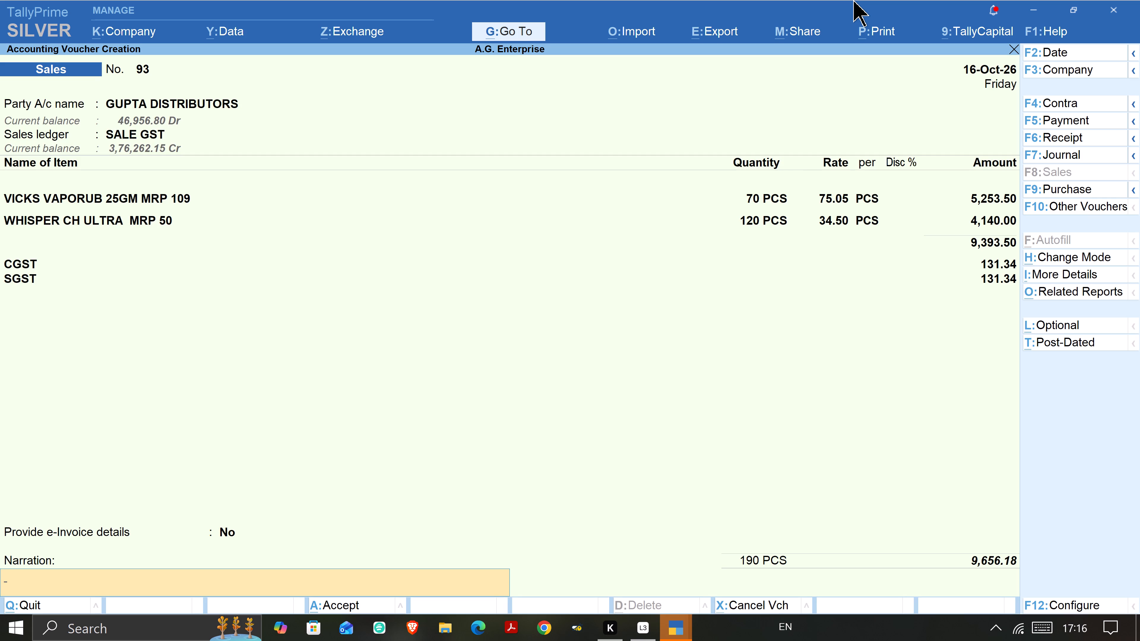
Save the sales voucher with an empty narration and decline generating an e-Invoice.
{"action": "key", "text": "Return"}
{"action": "key", "text": "Return"}
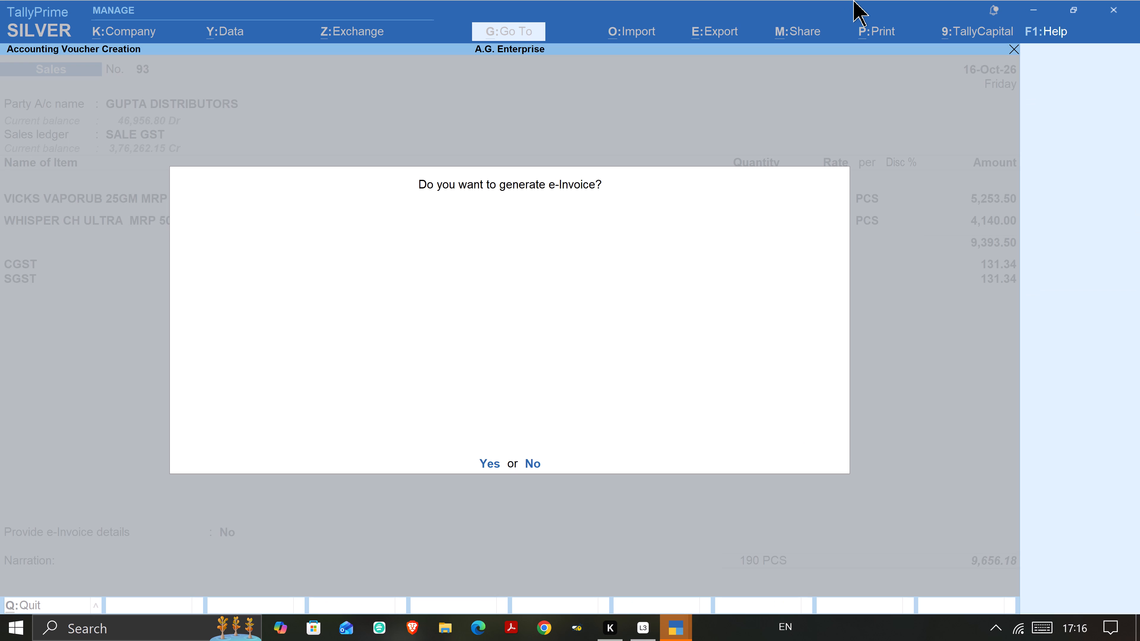
{"action": "key", "text": "n"}
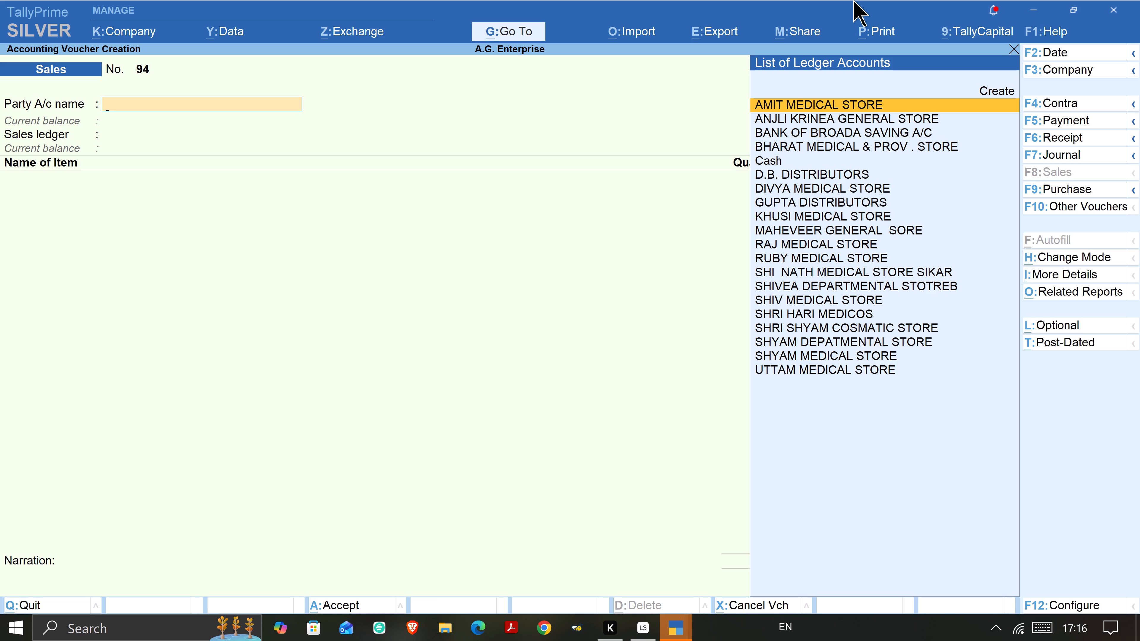
Leave the blank Sales voucher and return to the Gateway of Tally.
{"action": "key", "text": "Escape"}
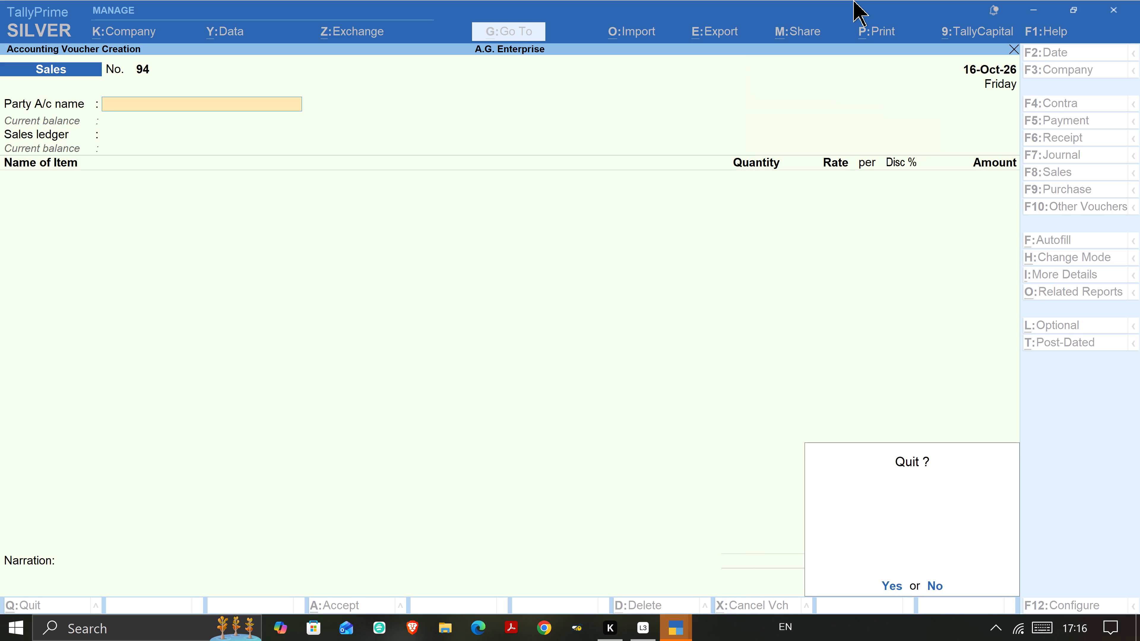
{"action": "key", "text": "Escape"}
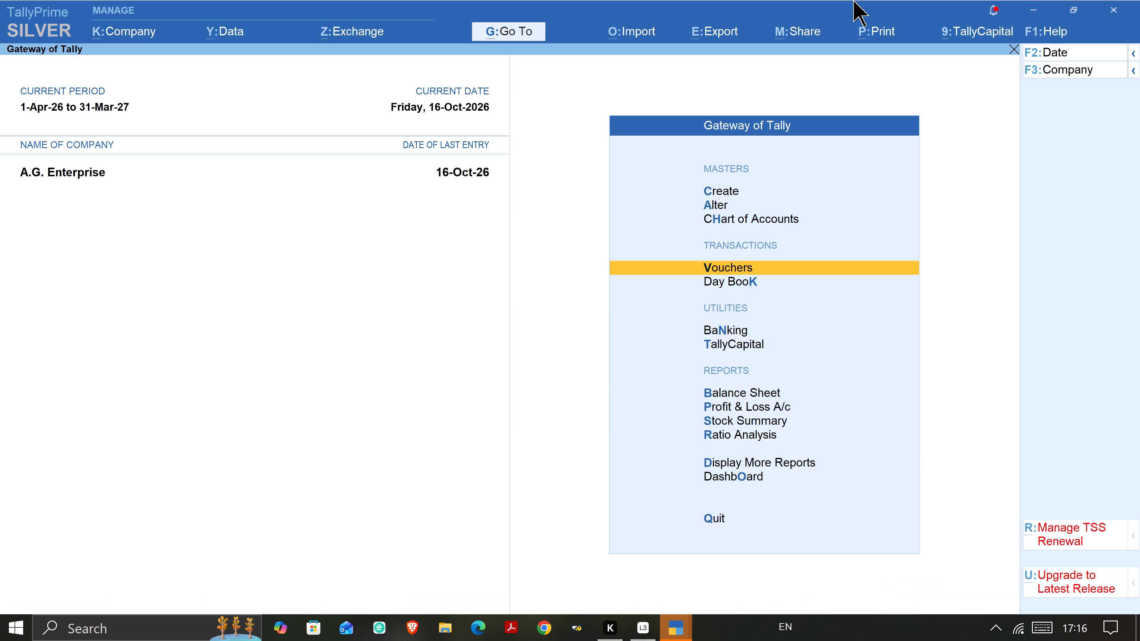
Open the Profit & Loss A/c report for A.G. Enterprise.
{"action": "key", "text": "Down"}
{"action": "key", "text": "Down"}
{"action": "key", "text": "Up"}
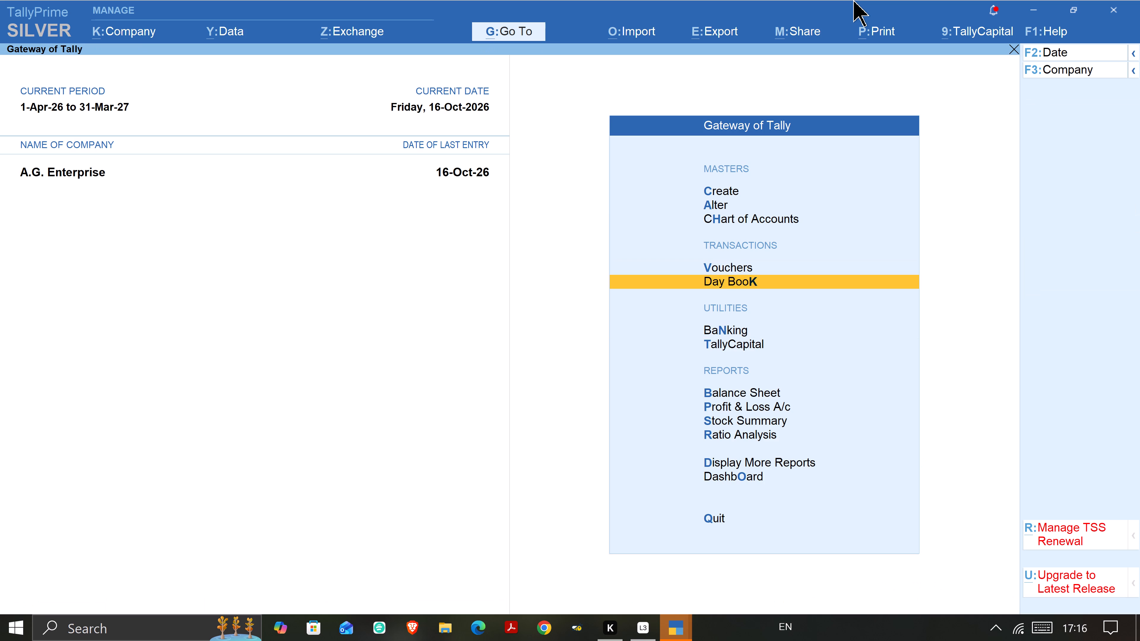
{"action": "key", "text": "Down"}
{"action": "key", "text": "Down"}
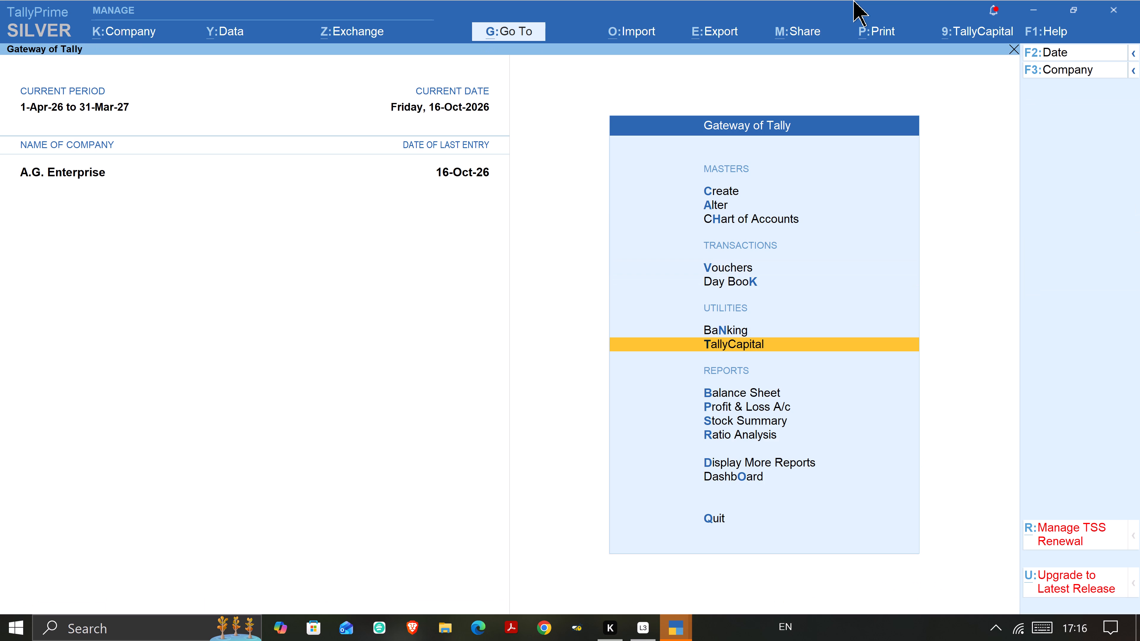
{"action": "key", "text": "Up"}
{"action": "key", "text": "Down"}
{"action": "key", "text": "Down"}
{"action": "key", "text": "Down"}
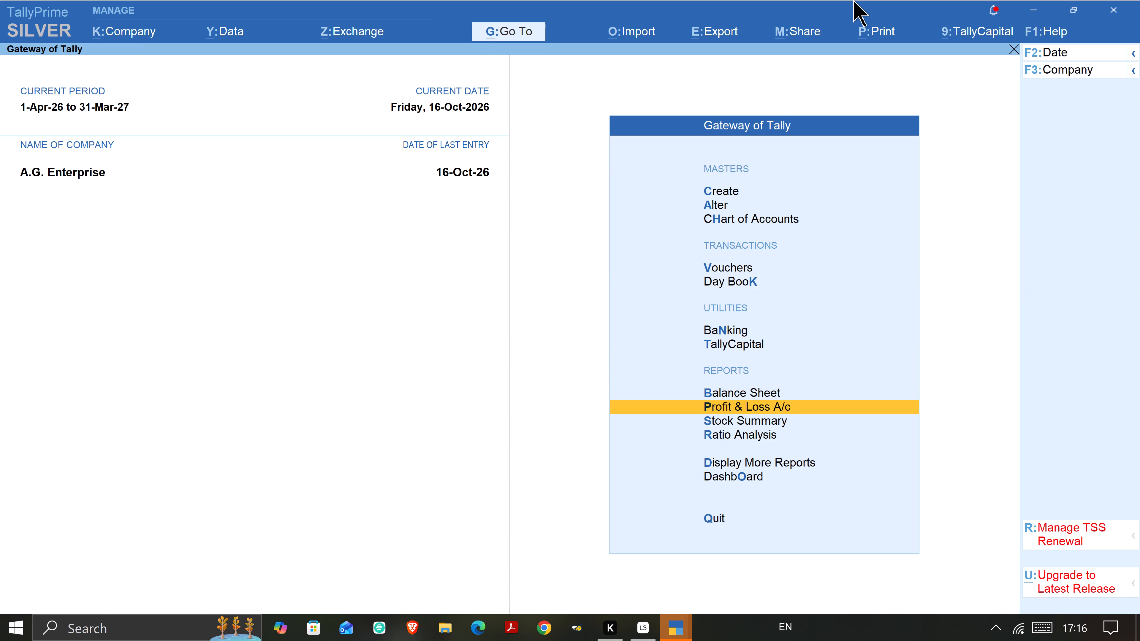
{"action": "key", "text": "Return"}
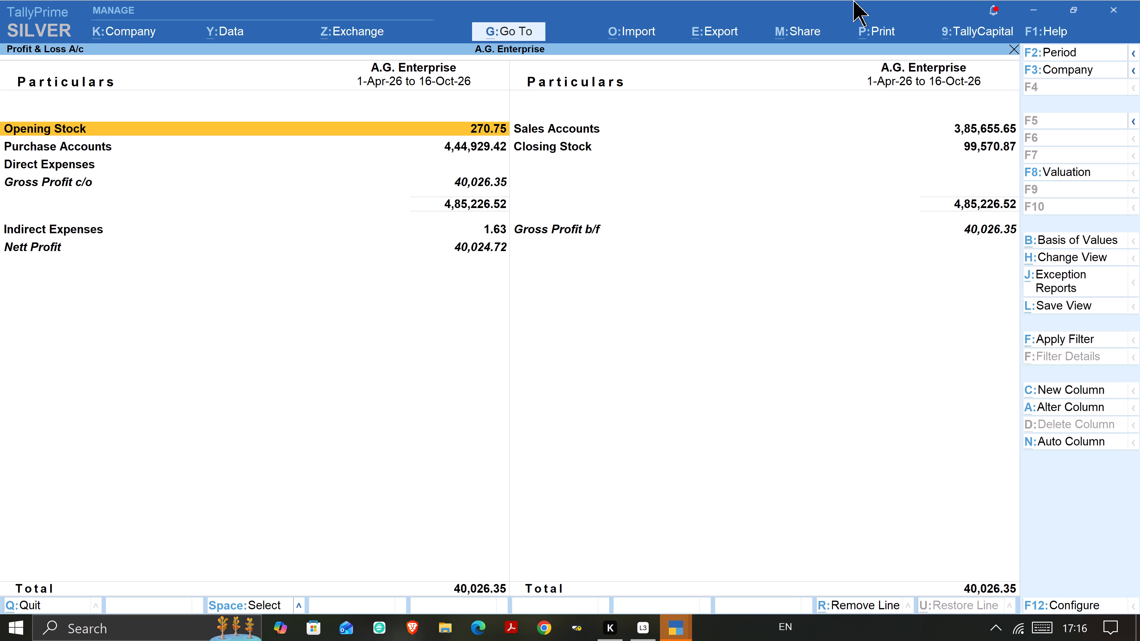
Drill down from Sales Accounts through the SALE GST ledger to its October vouchers.
{"action": "key", "text": "Right"}
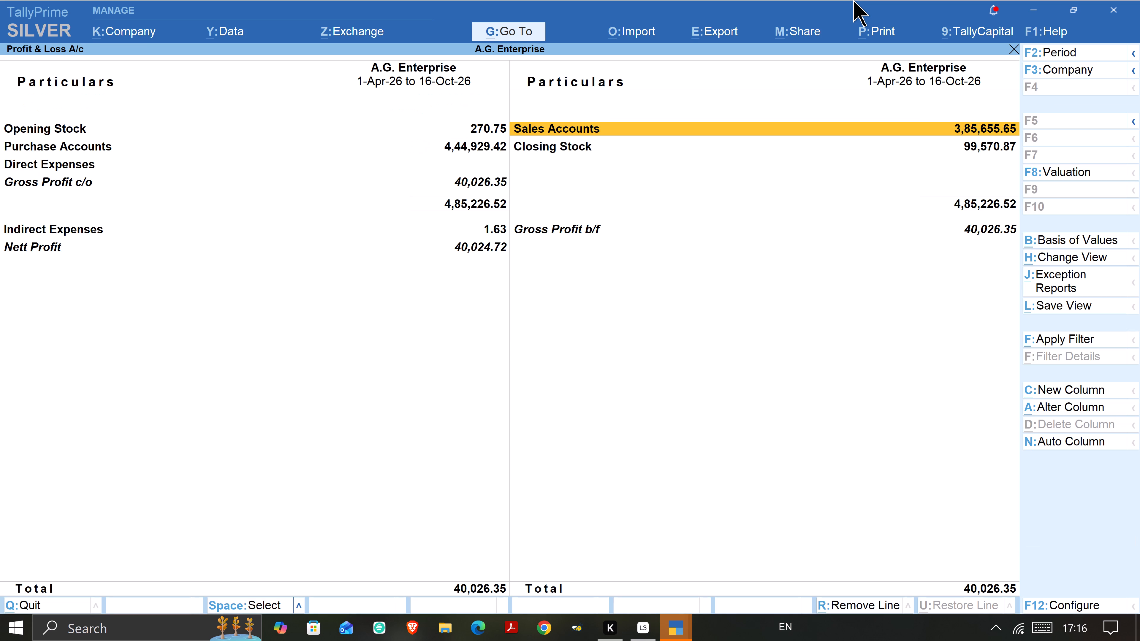
{"action": "key", "text": "Return"}
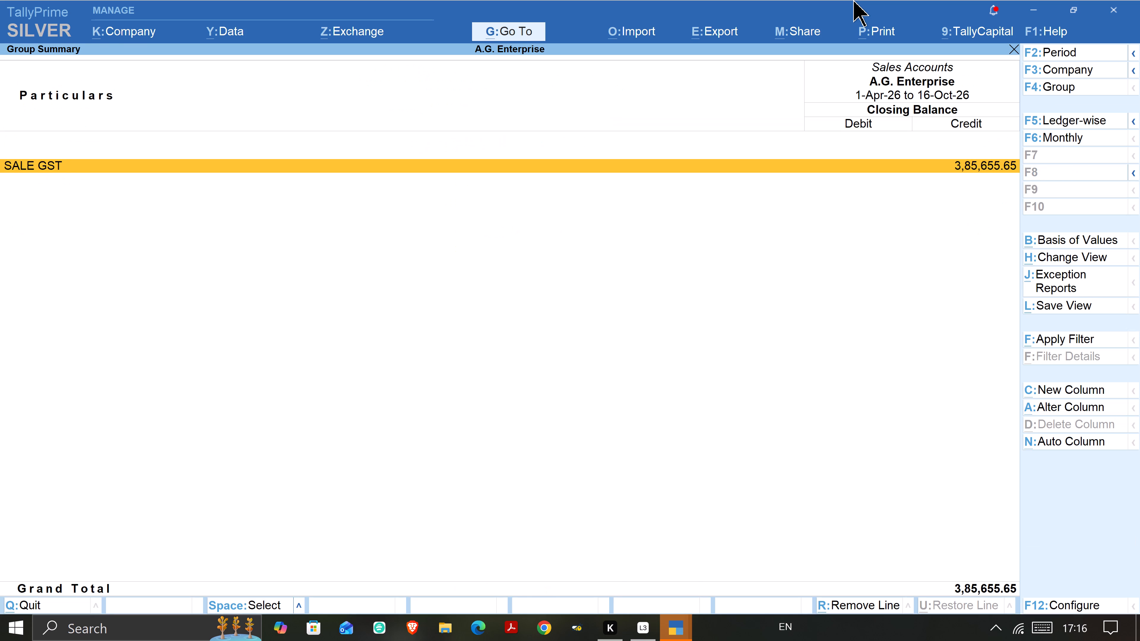
{"action": "key", "text": "Return"}
{"action": "key", "text": "Up"}
{"action": "key", "text": "Down"}
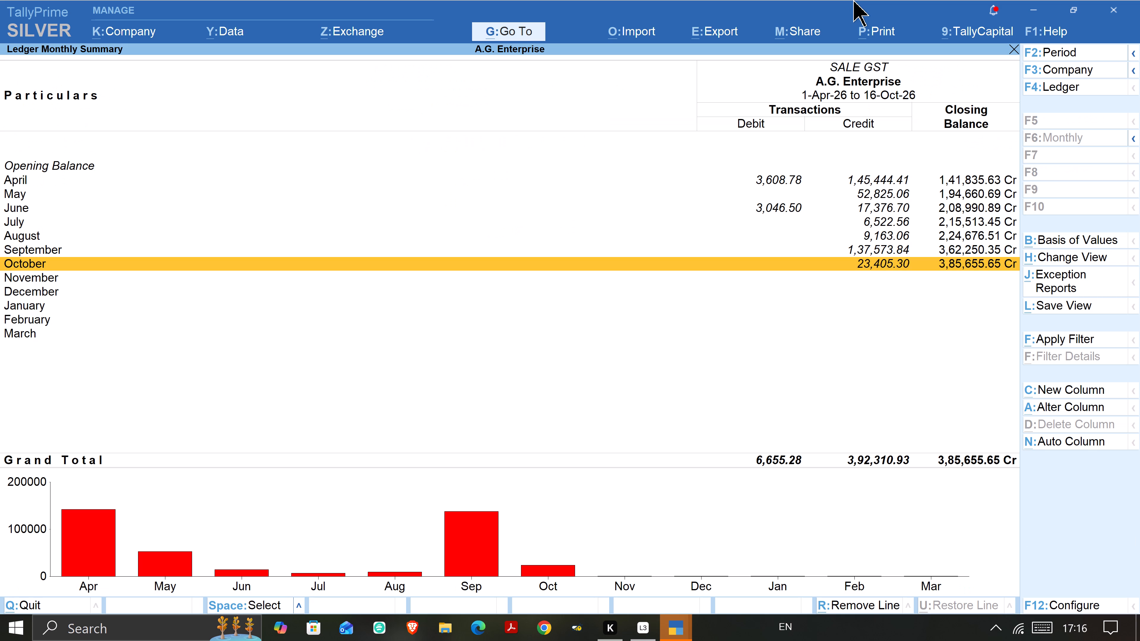
{"action": "key", "text": "Return"}
Open the 16-Oct-26 GUPTA DISTRIBUTORS sales voucher No. 93 from the SALE GST ledger vouchers.
{"action": "key", "text": "Down"}
{"action": "key", "text": "Down"}
{"action": "key", "text": "Down"}
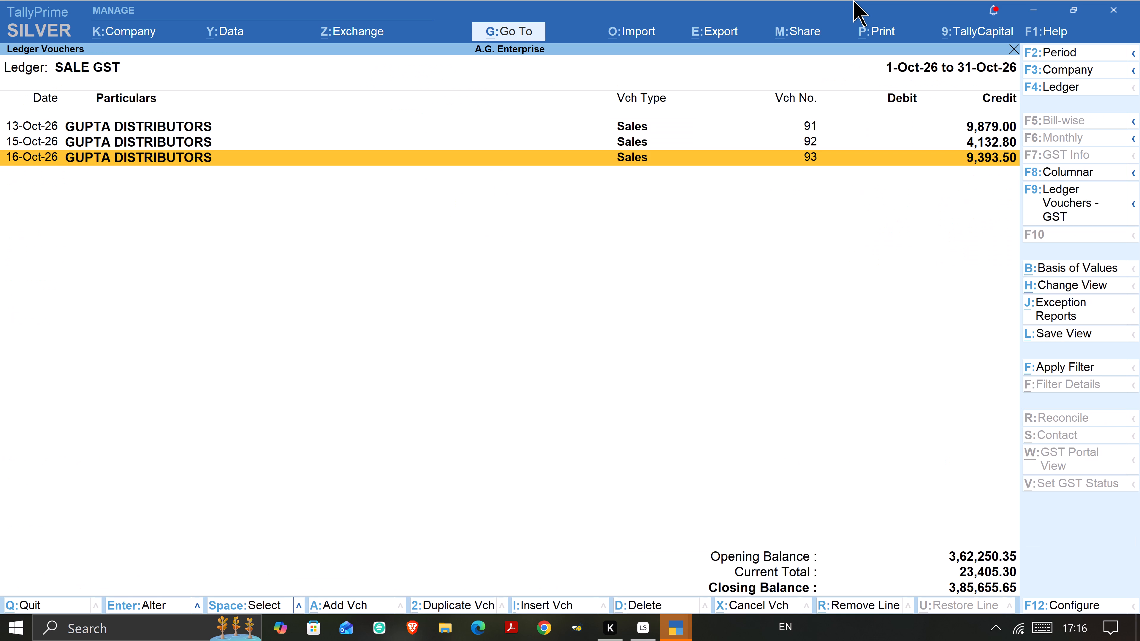
{"action": "key", "text": "Up"}
{"action": "key", "text": "Up"}
{"action": "key", "text": "Up"}
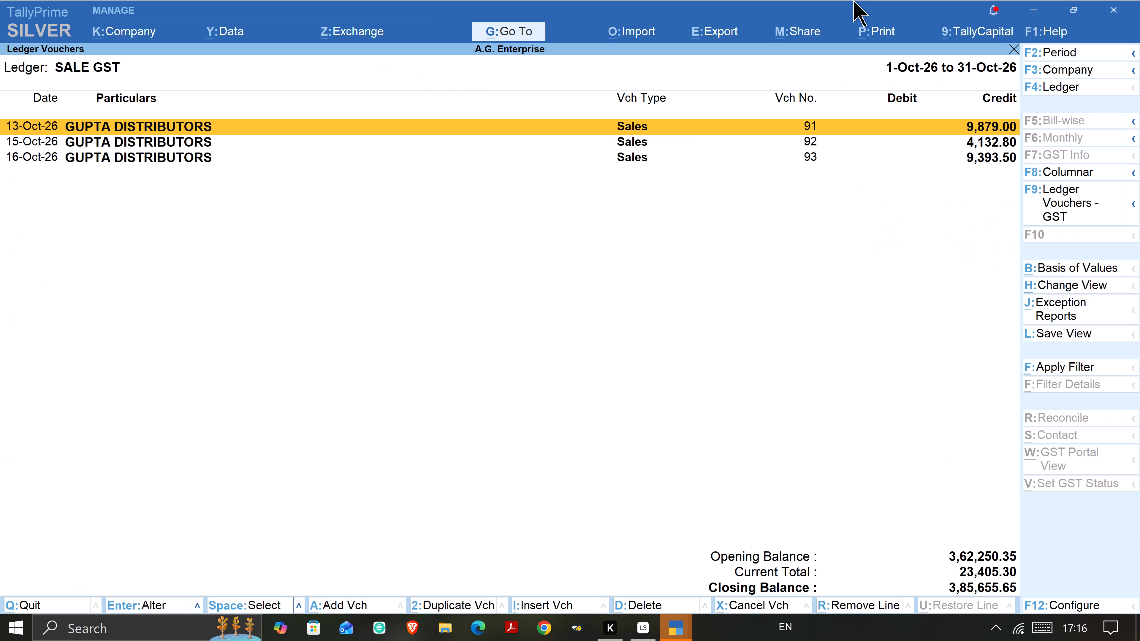
{"action": "key", "text": "Down"}
{"action": "key", "text": "Down"}
{"action": "key", "text": "Return"}
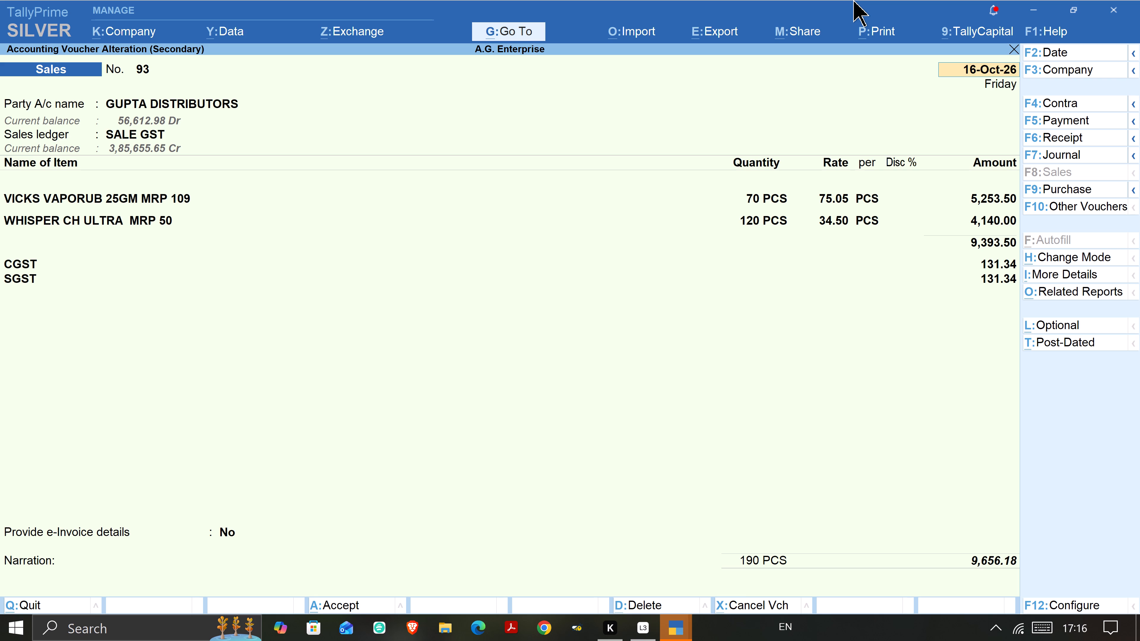
Print sales voucher No. 93 to a PDF document named "G.D. 16.10.2026" in the October to December folder.
{"action": "key", "text": "ctrl+p"}
{"action": "key", "text": "p"}
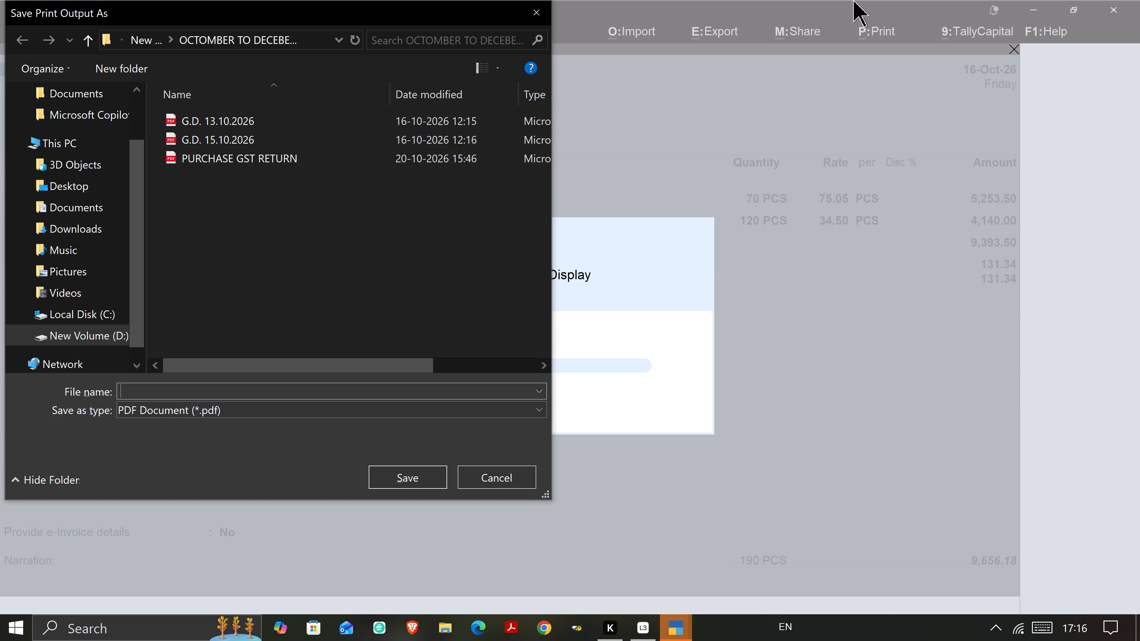
{"action": "type", "text": "G."}
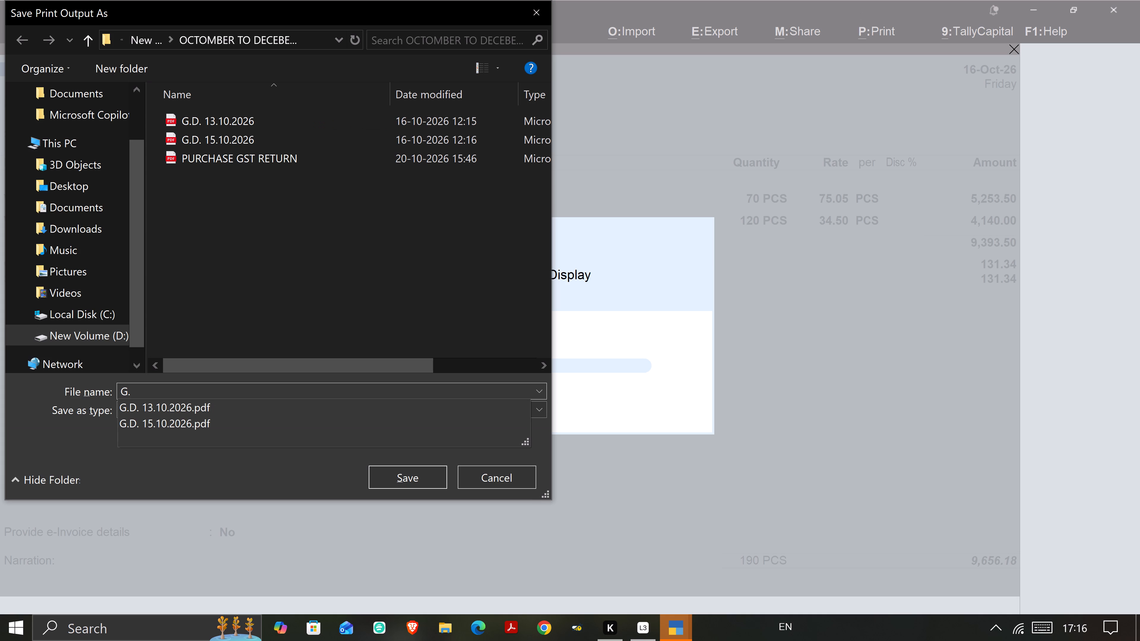
{"action": "type", "text": "D."}
{"action": "key", "text": "space"}
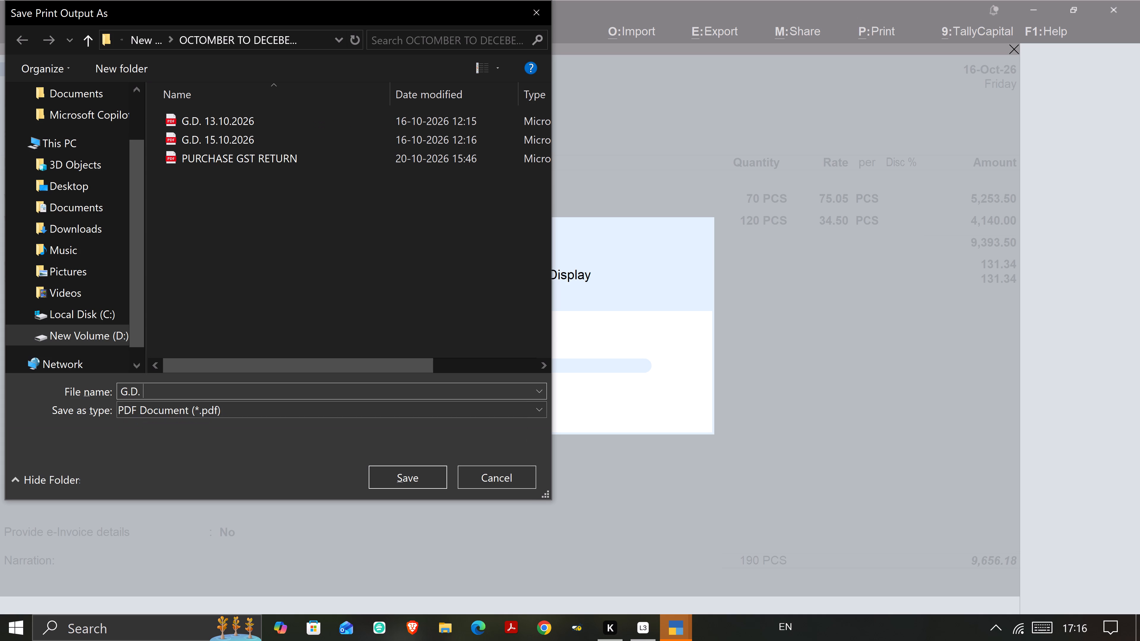
{"action": "type", "text": "16.10.2026"}
{"action": "key", "text": "Return"}
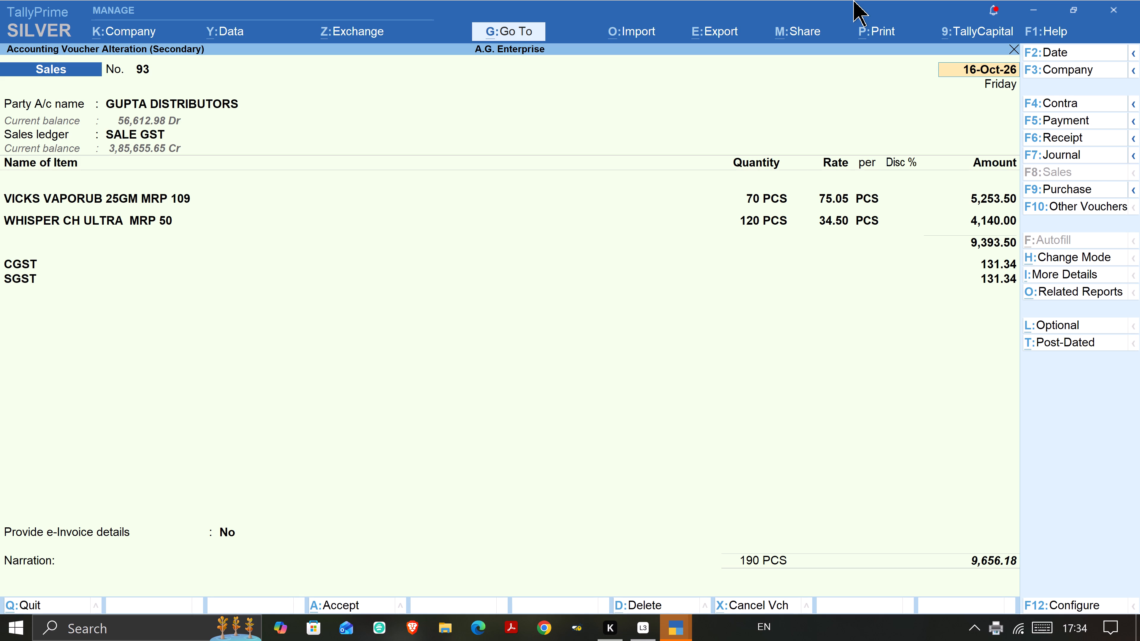
Accept sales voucher No. 93 without edits and decline generating an e-Invoice.
{"action": "key", "text": "ctrl+a"}
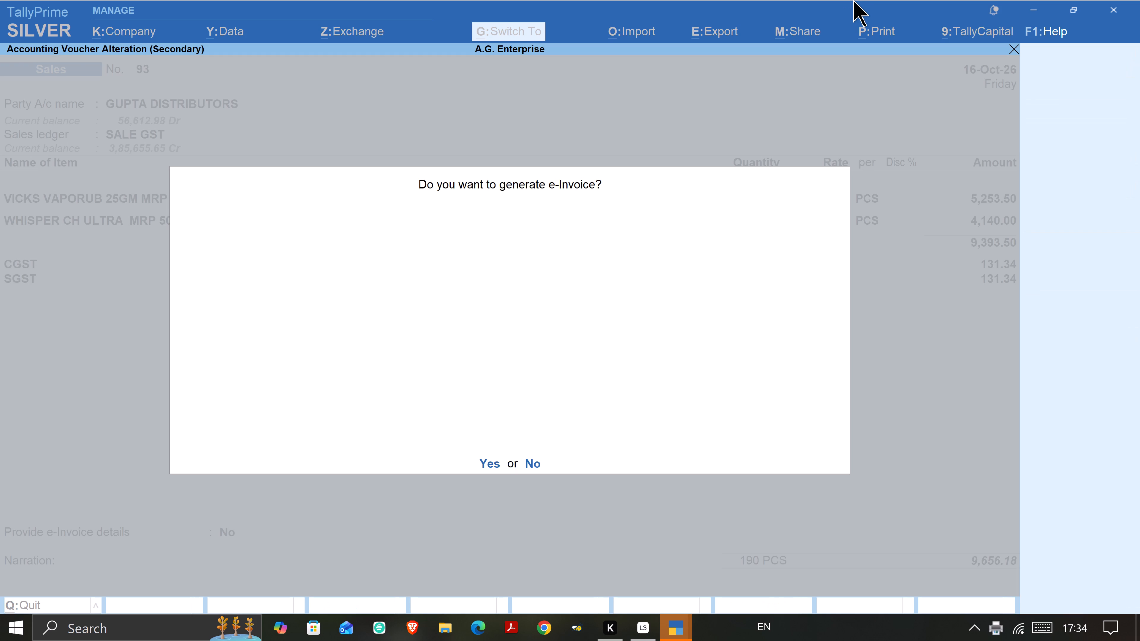
{"action": "key", "text": "n"}
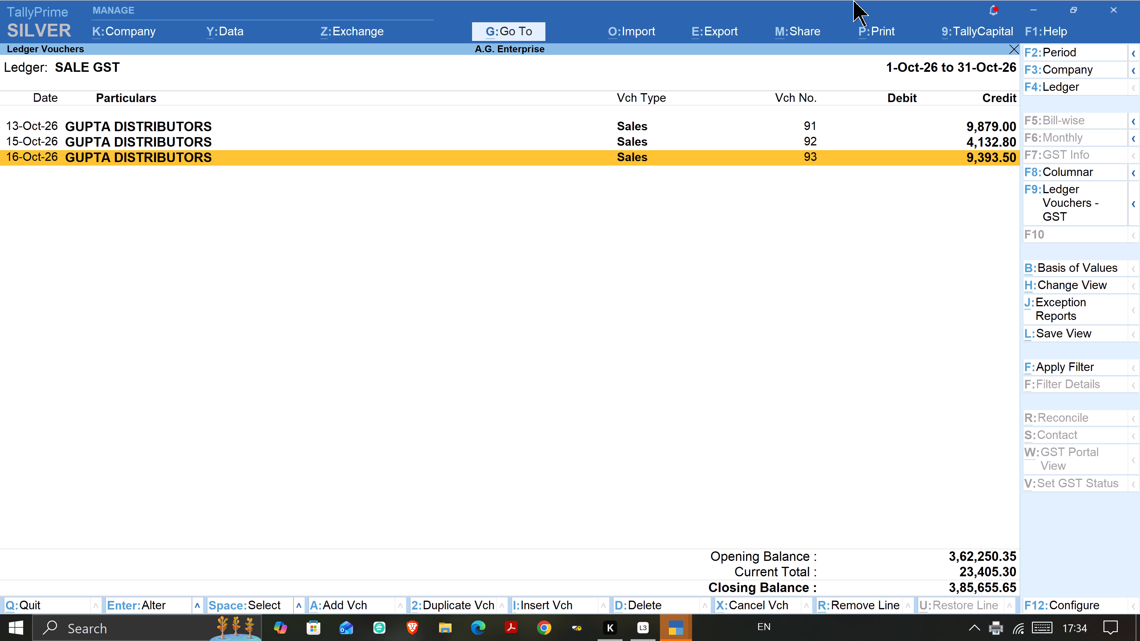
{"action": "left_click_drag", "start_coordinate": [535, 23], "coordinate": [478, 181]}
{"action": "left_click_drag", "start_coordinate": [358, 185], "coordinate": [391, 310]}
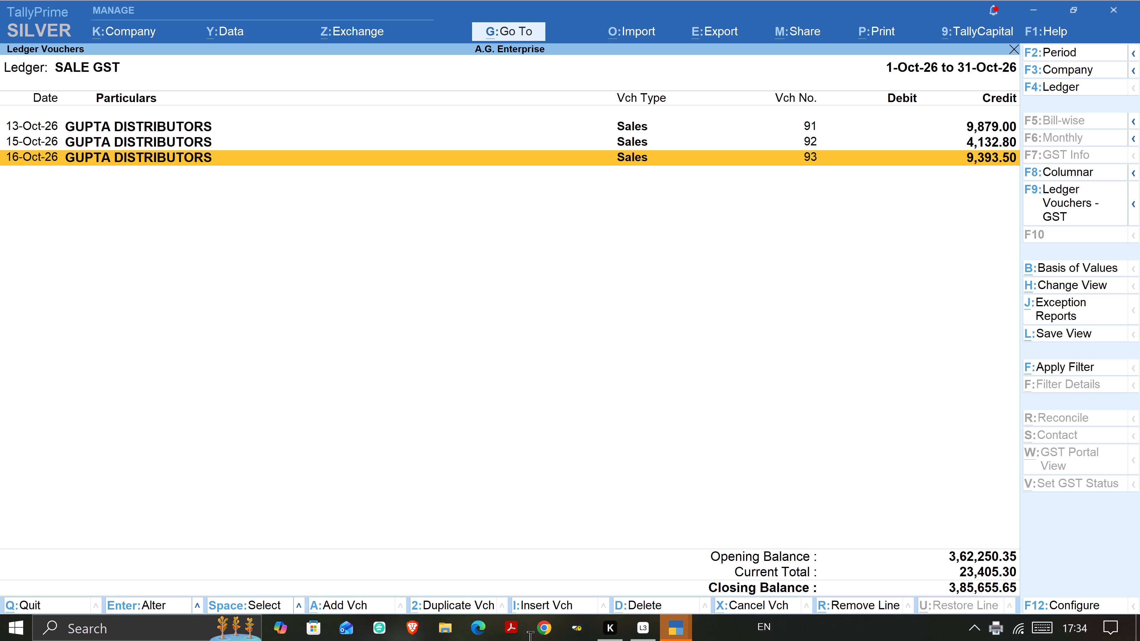
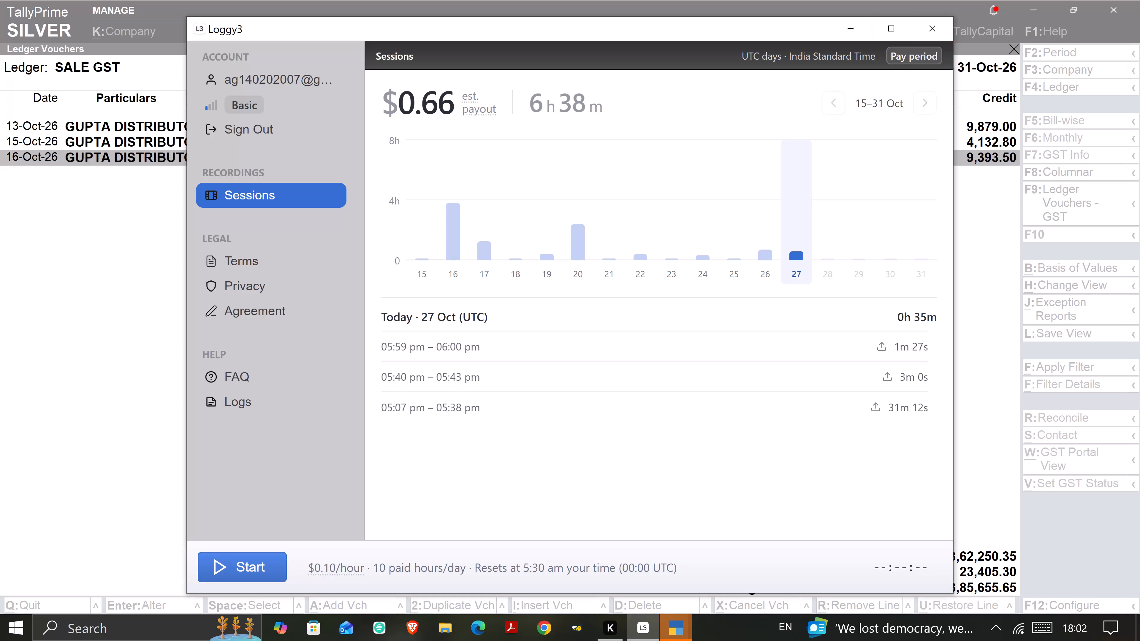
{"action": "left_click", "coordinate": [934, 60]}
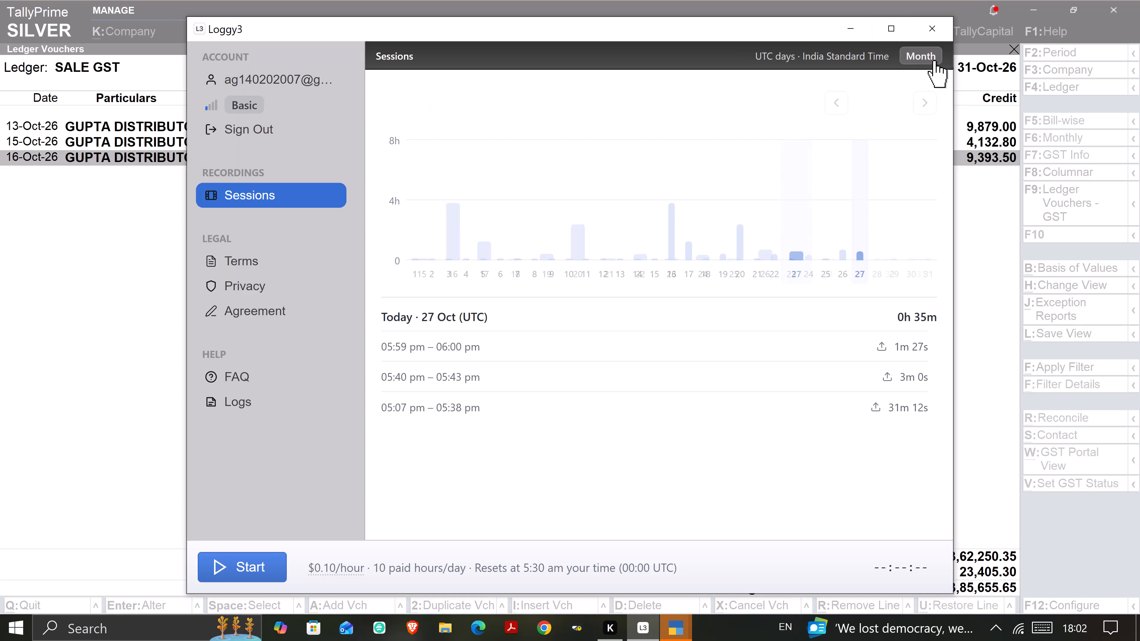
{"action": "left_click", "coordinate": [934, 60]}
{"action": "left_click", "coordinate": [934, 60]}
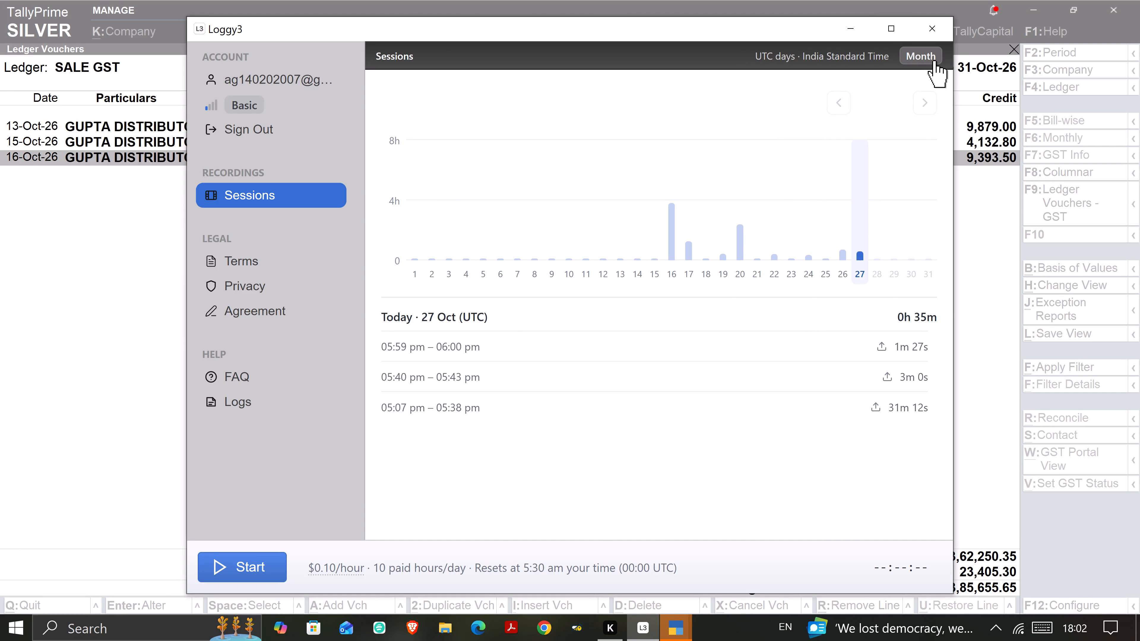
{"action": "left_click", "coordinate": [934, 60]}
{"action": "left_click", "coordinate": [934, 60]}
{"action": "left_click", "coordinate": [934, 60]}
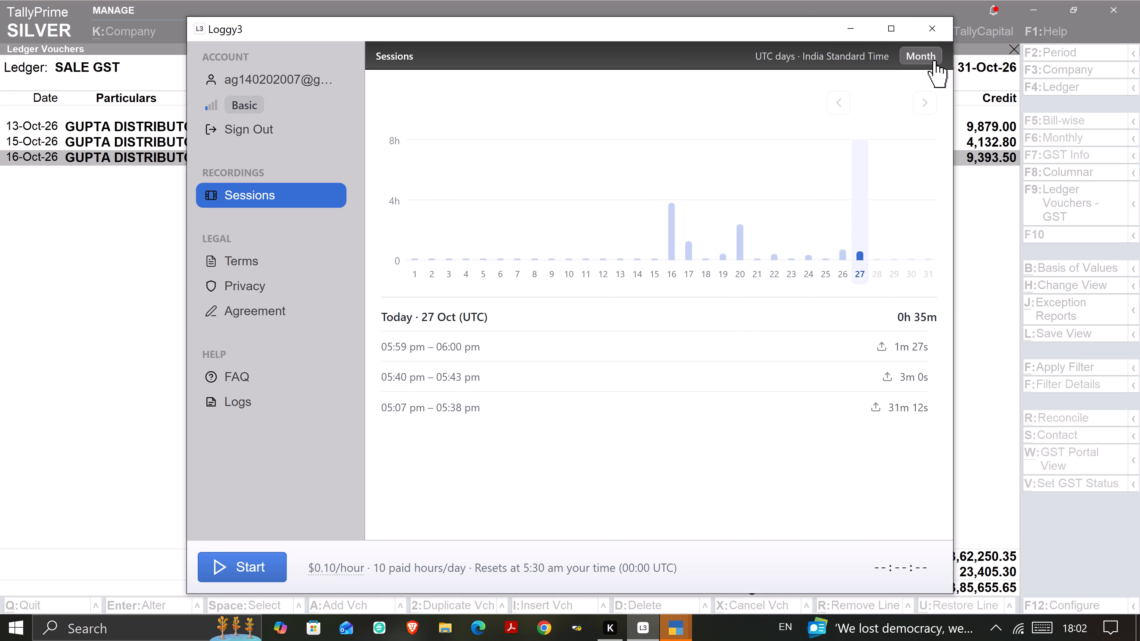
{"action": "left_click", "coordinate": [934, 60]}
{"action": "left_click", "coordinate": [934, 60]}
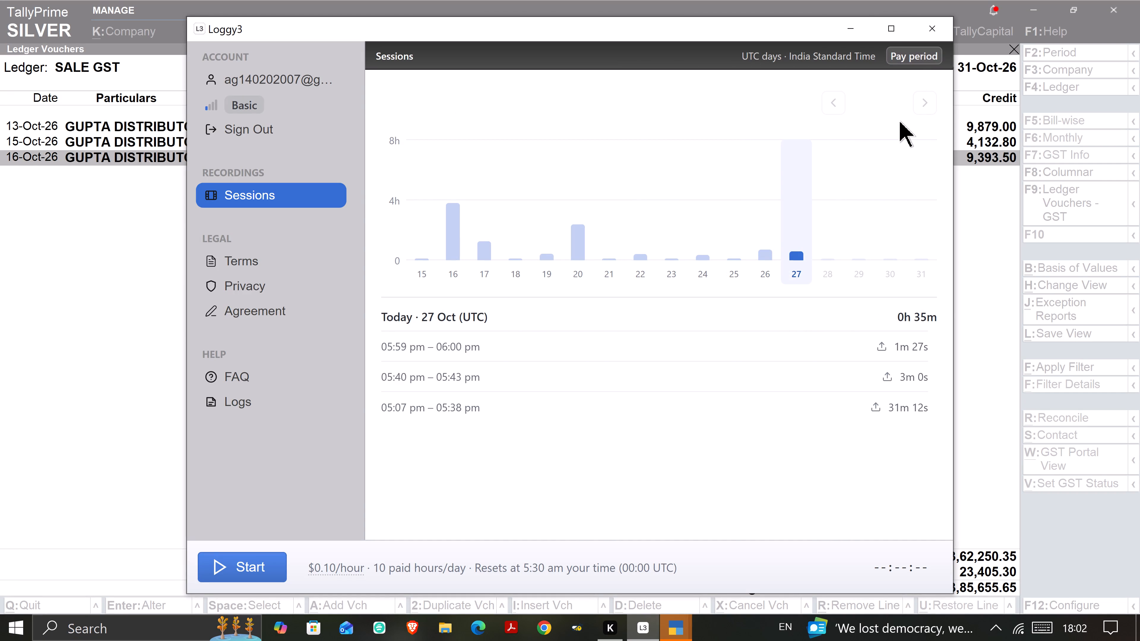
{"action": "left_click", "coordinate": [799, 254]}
Close the Loggy3 sessions window.
{"action": "left_click", "coordinate": [948, 23]}
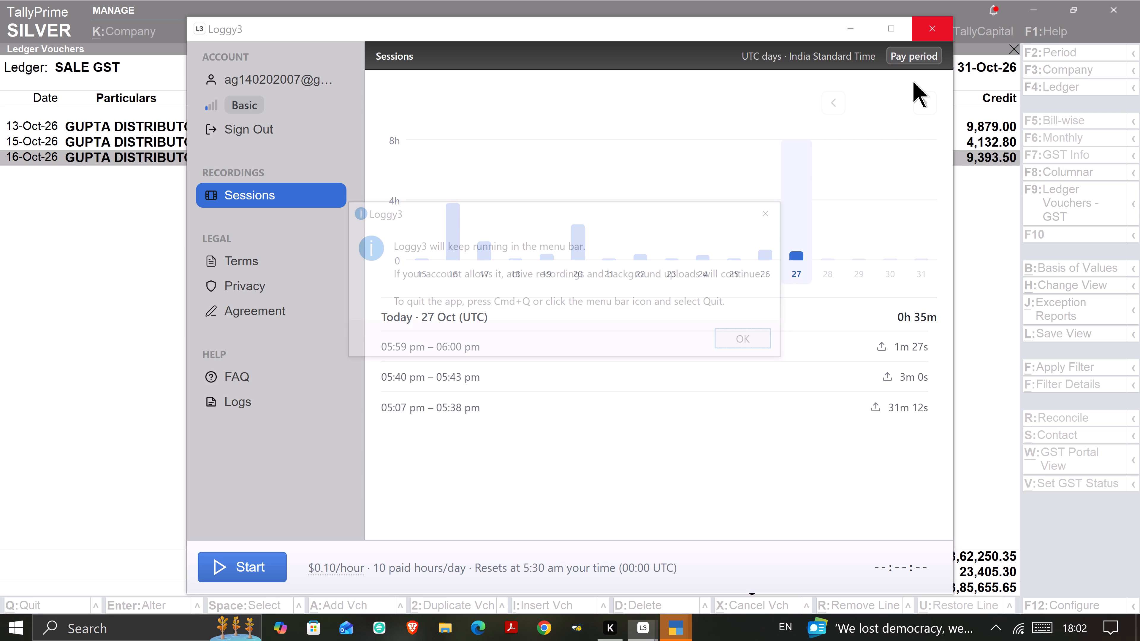
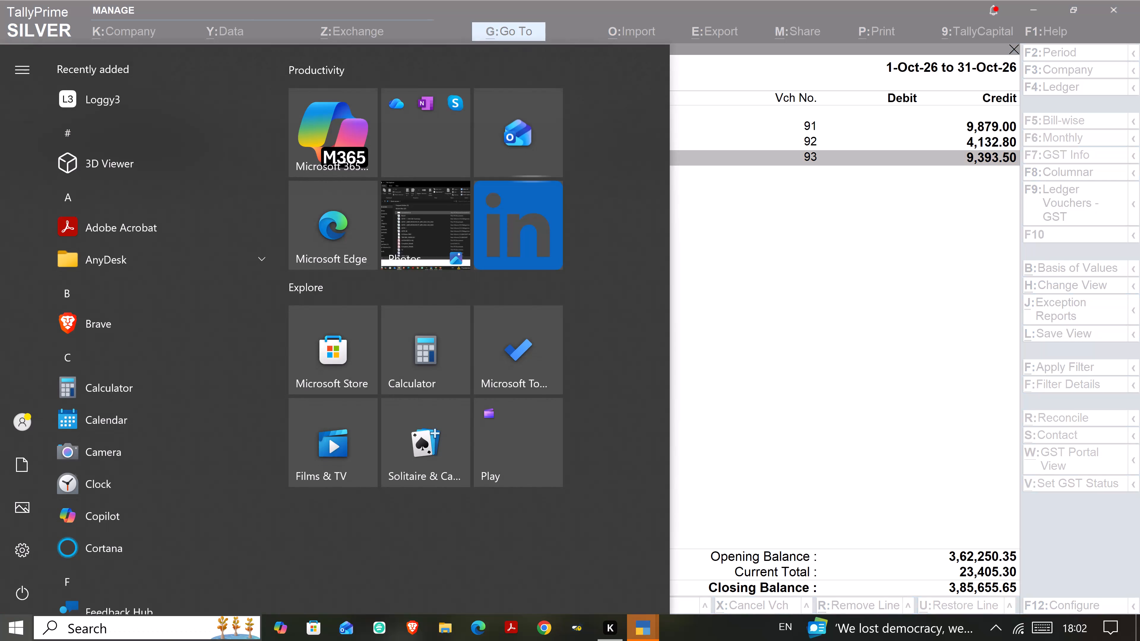
Search Windows for FILE to find the File Explorer app.
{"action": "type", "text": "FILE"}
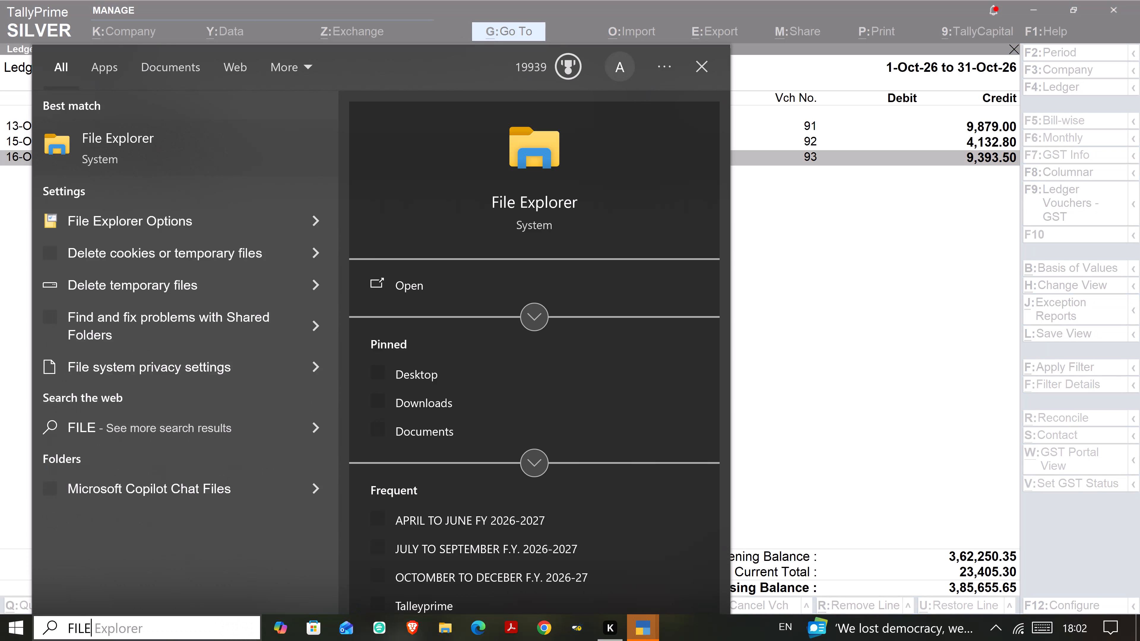
Open File Explorer and share the recent PDF file "G.D. 16.10.2026" through WhatsApp.
{"action": "left_click", "coordinate": [490, 297]}
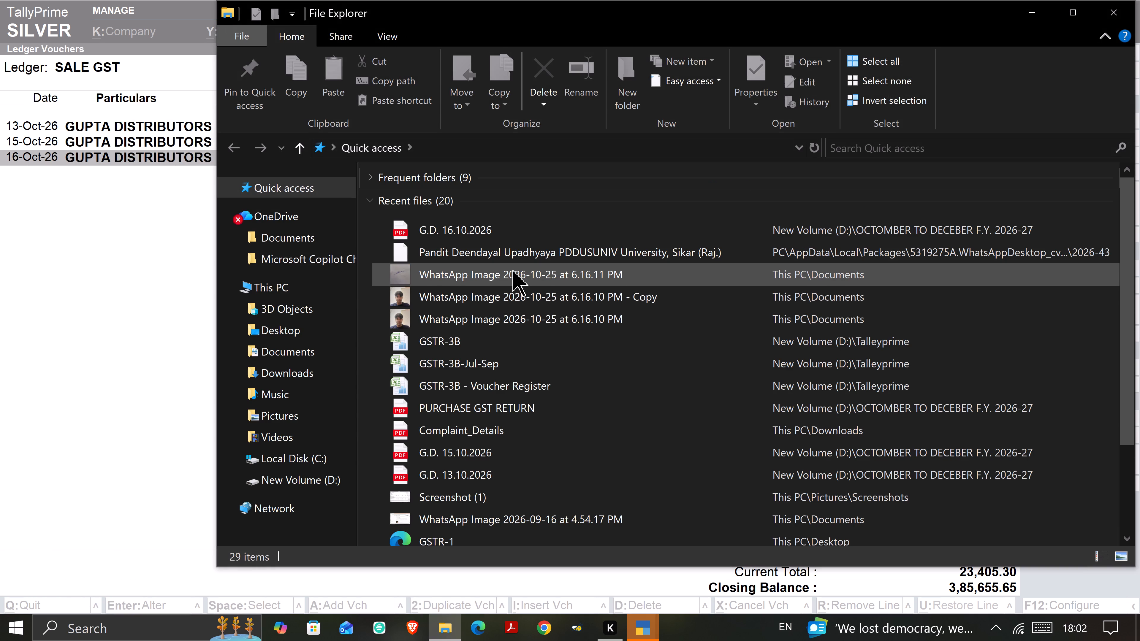
{"action": "left_click", "coordinate": [480, 220]}
{"action": "right_click", "coordinate": [480, 220]}
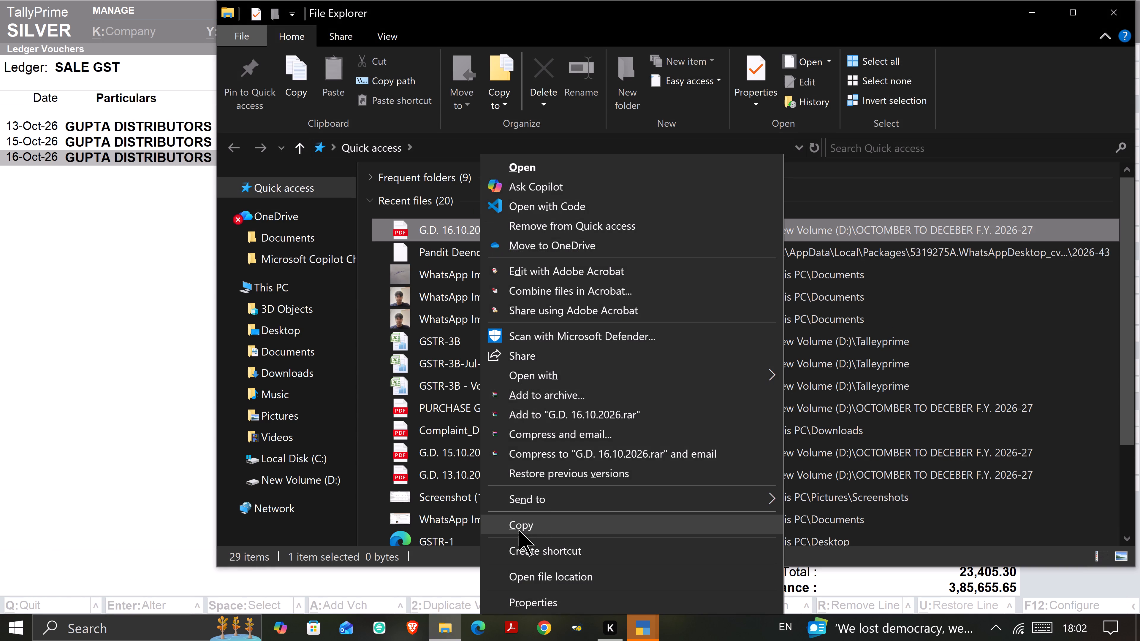
{"action": "left_click", "coordinate": [548, 498]}
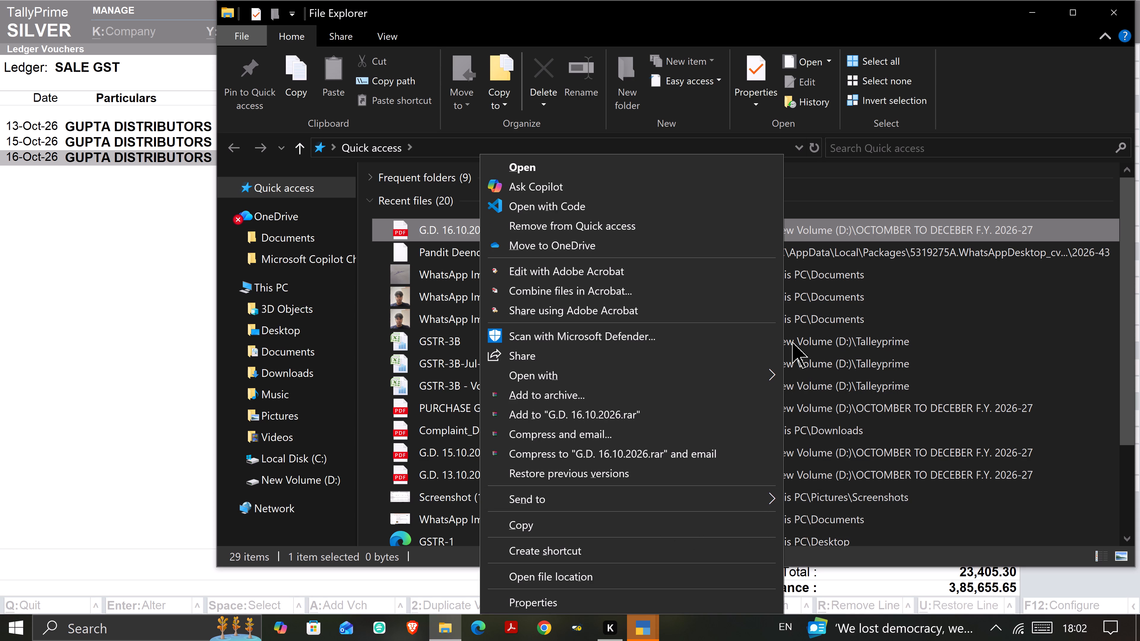
{"action": "left_click", "coordinate": [744, 351]}
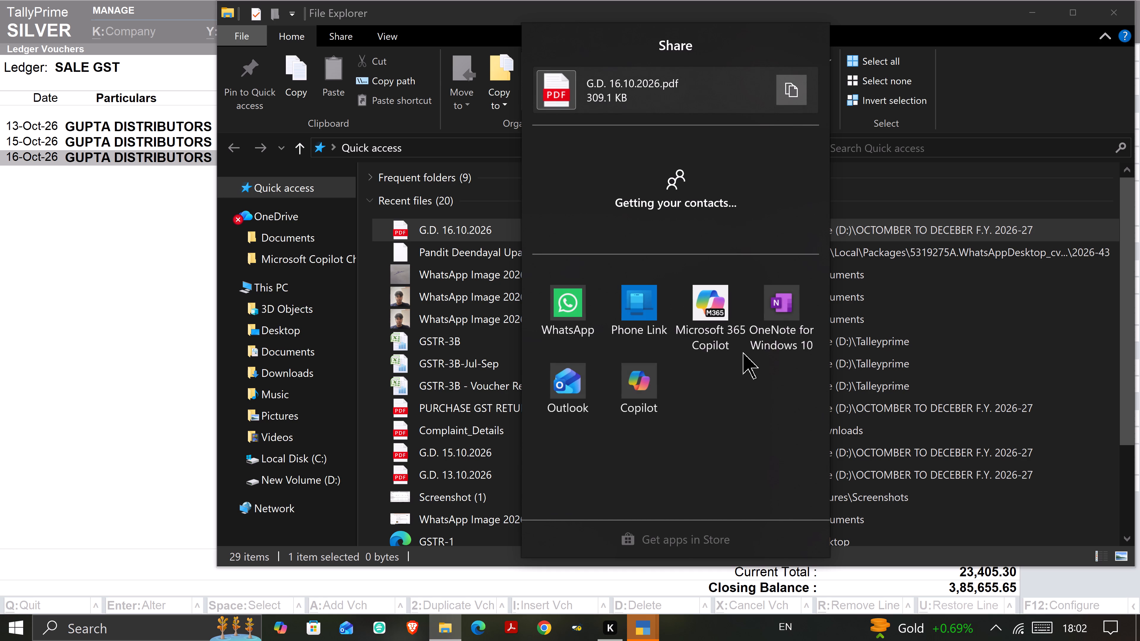